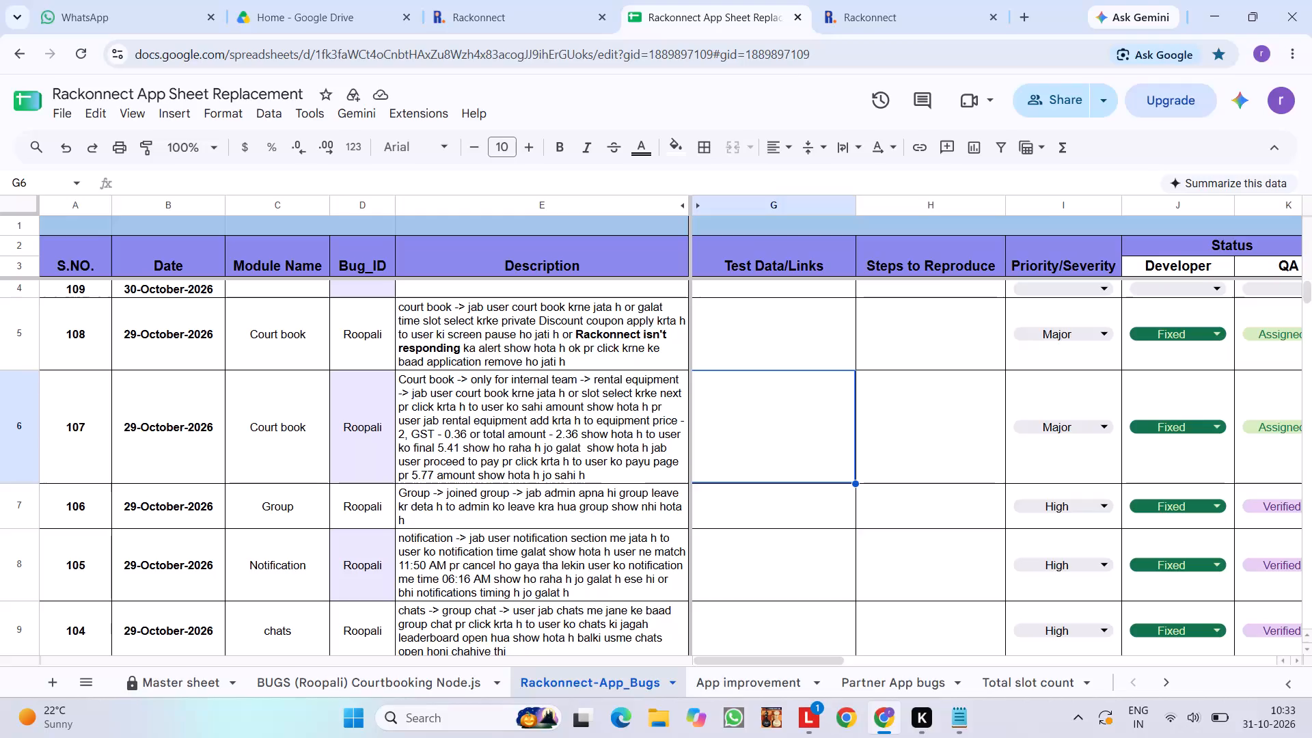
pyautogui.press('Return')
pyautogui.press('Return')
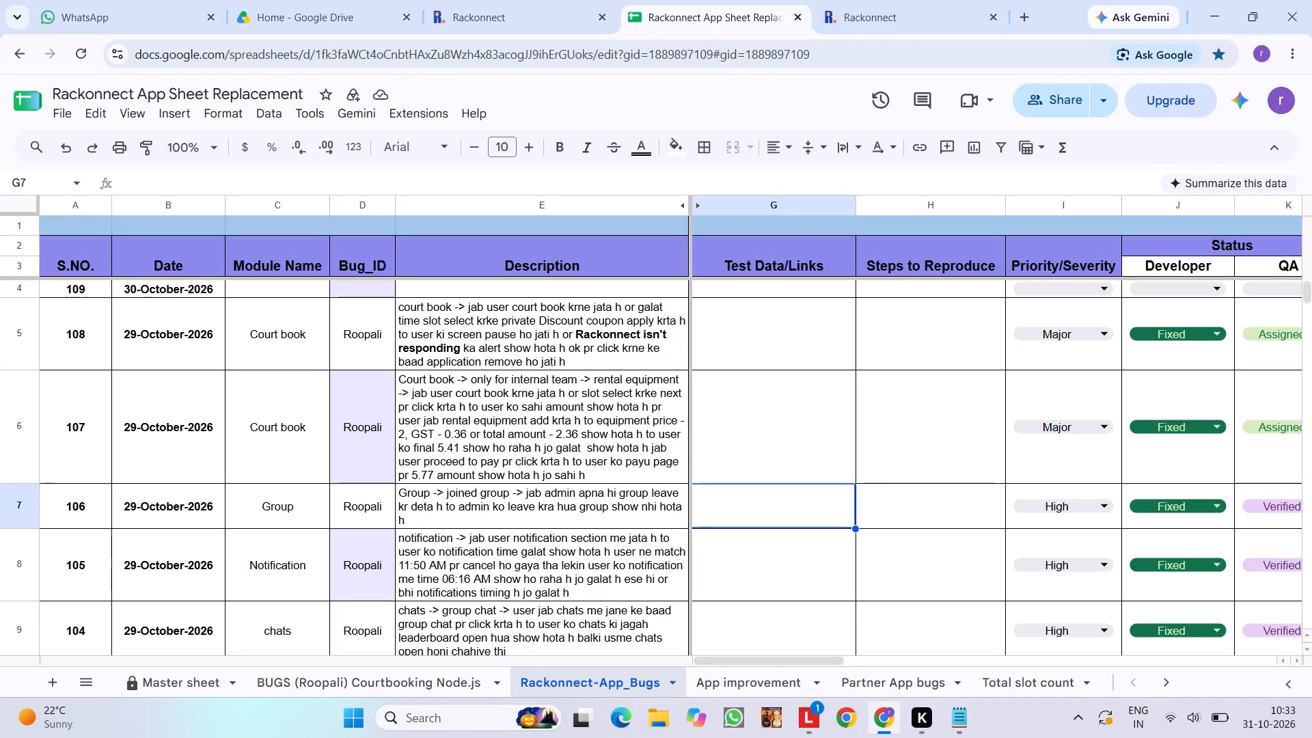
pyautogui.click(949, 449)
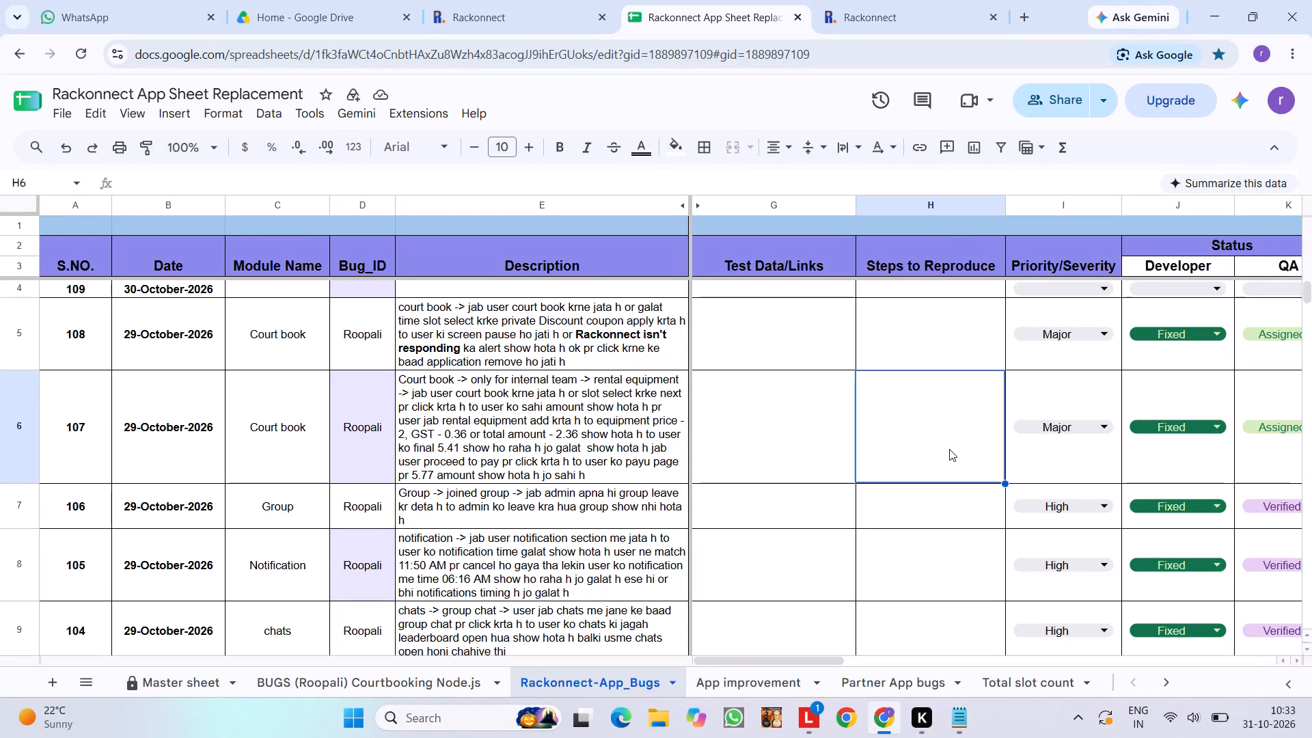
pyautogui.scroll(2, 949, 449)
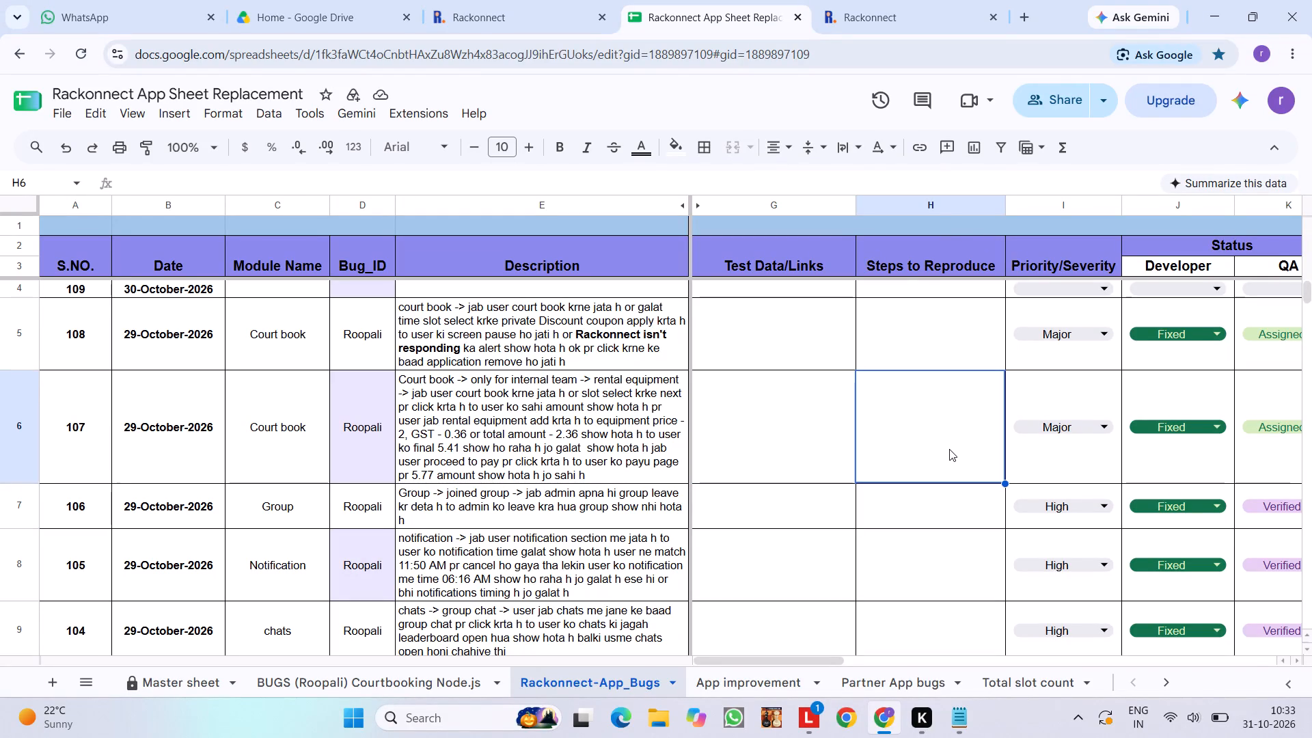
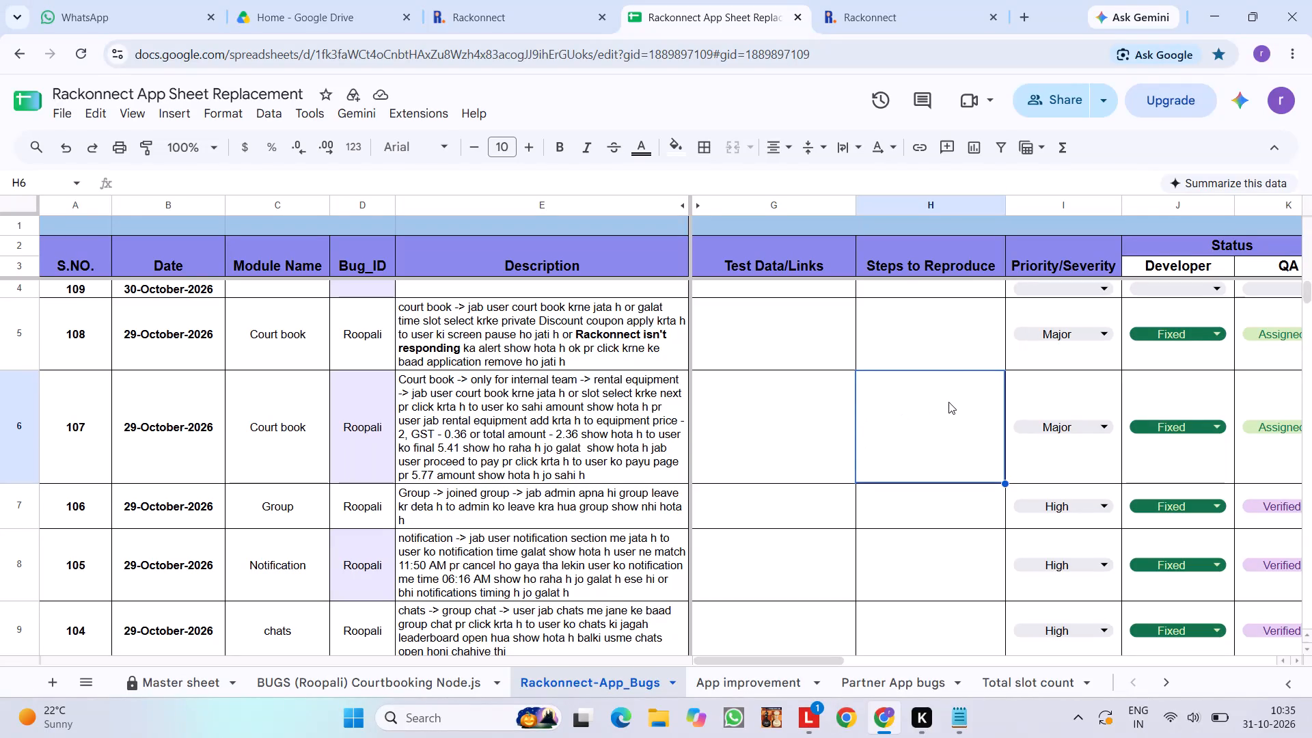
# Look over the Rackonnect-App_Bugs sheet and the Pay & Play Manage Slots pages on the cbnewstaging and vm Rackonnect sites.
pyautogui.scroll(1, 948, 402)
pyautogui.click(947, 333)
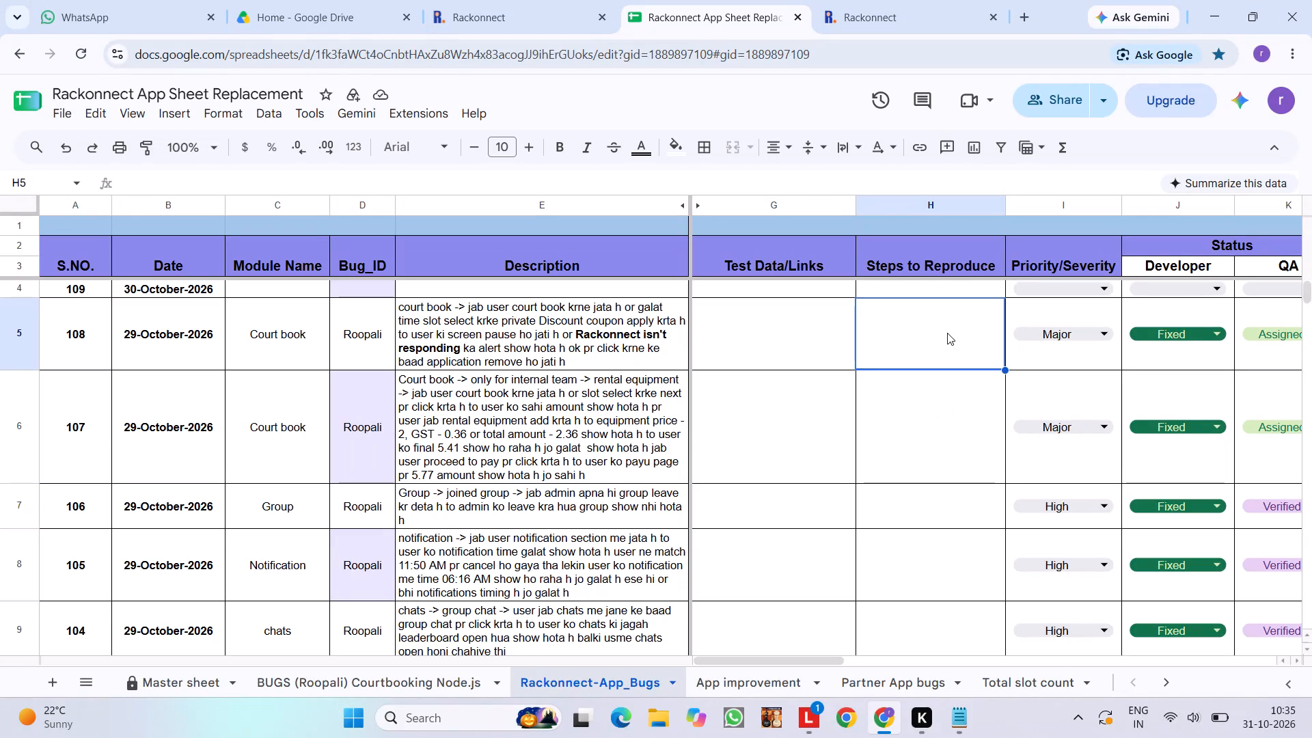
pyautogui.click(947, 333)
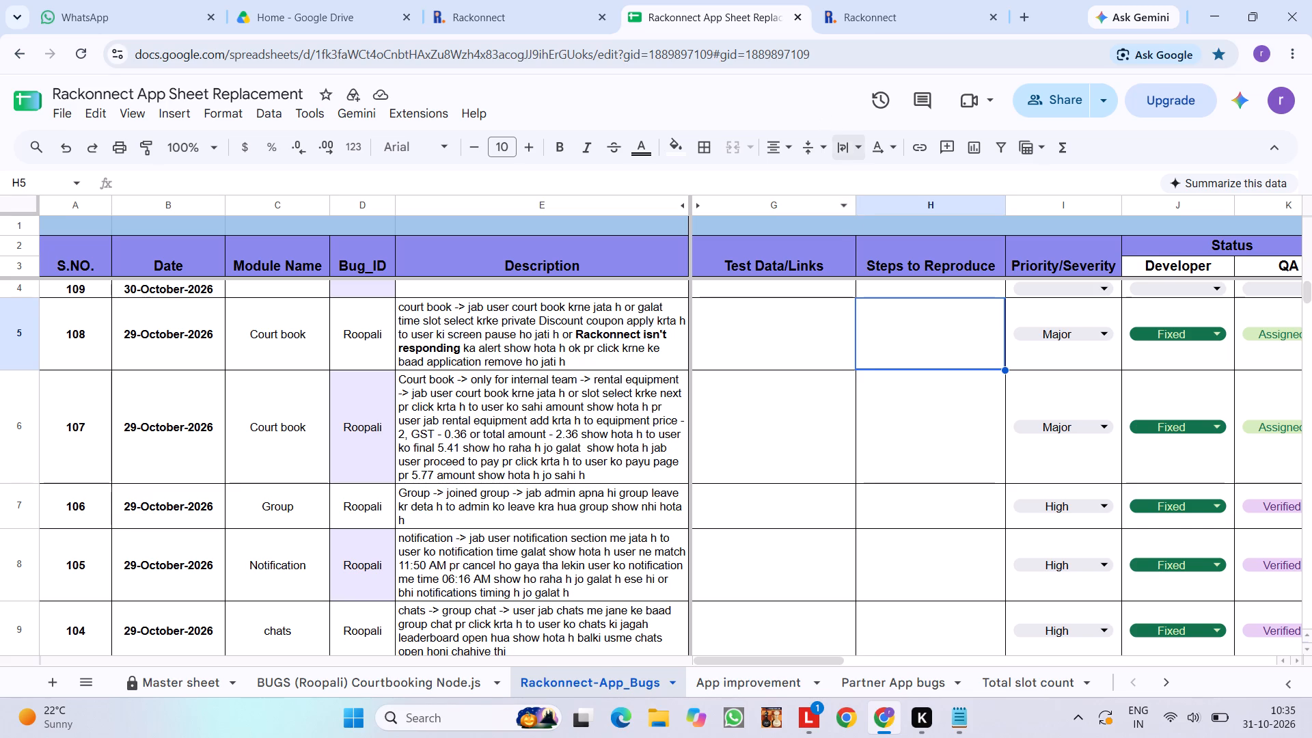
pyautogui.click(534, 0)
pyautogui.click(873, 0)
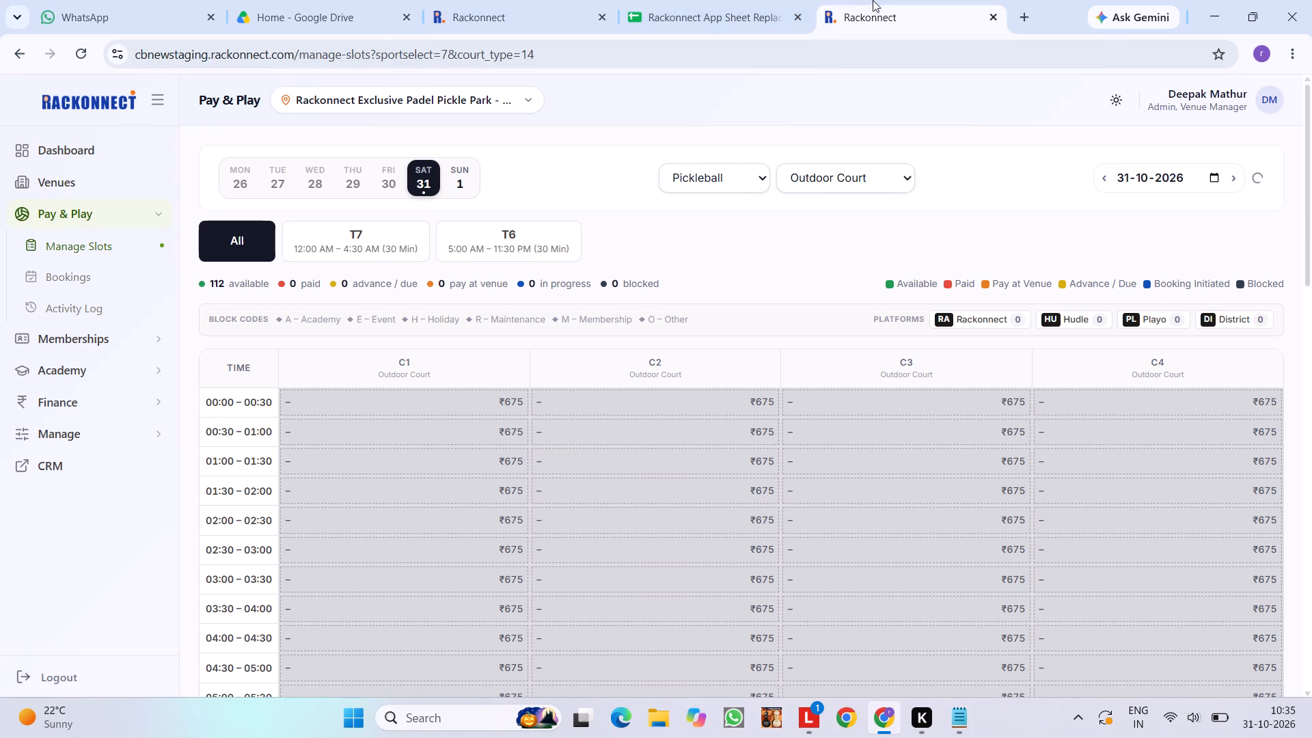
pyautogui.click(749, 0)
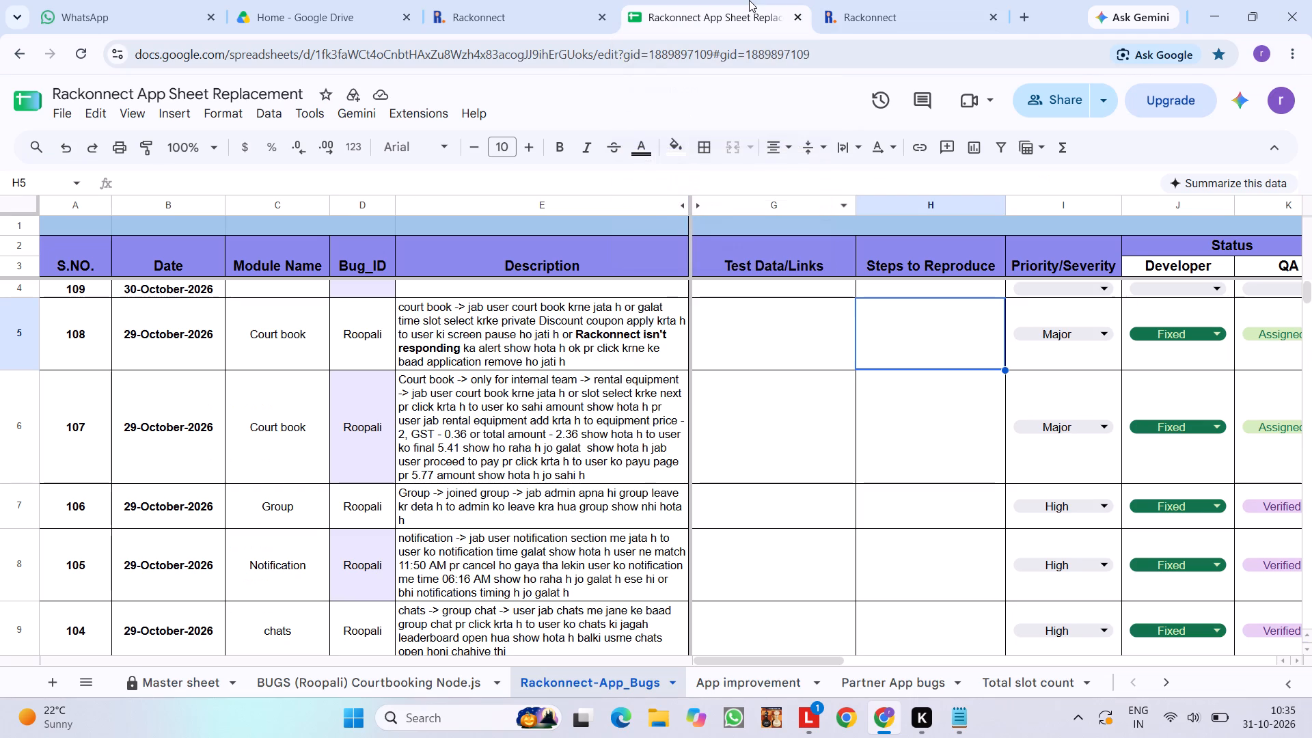
pyautogui.scroll(2, 789, 487)
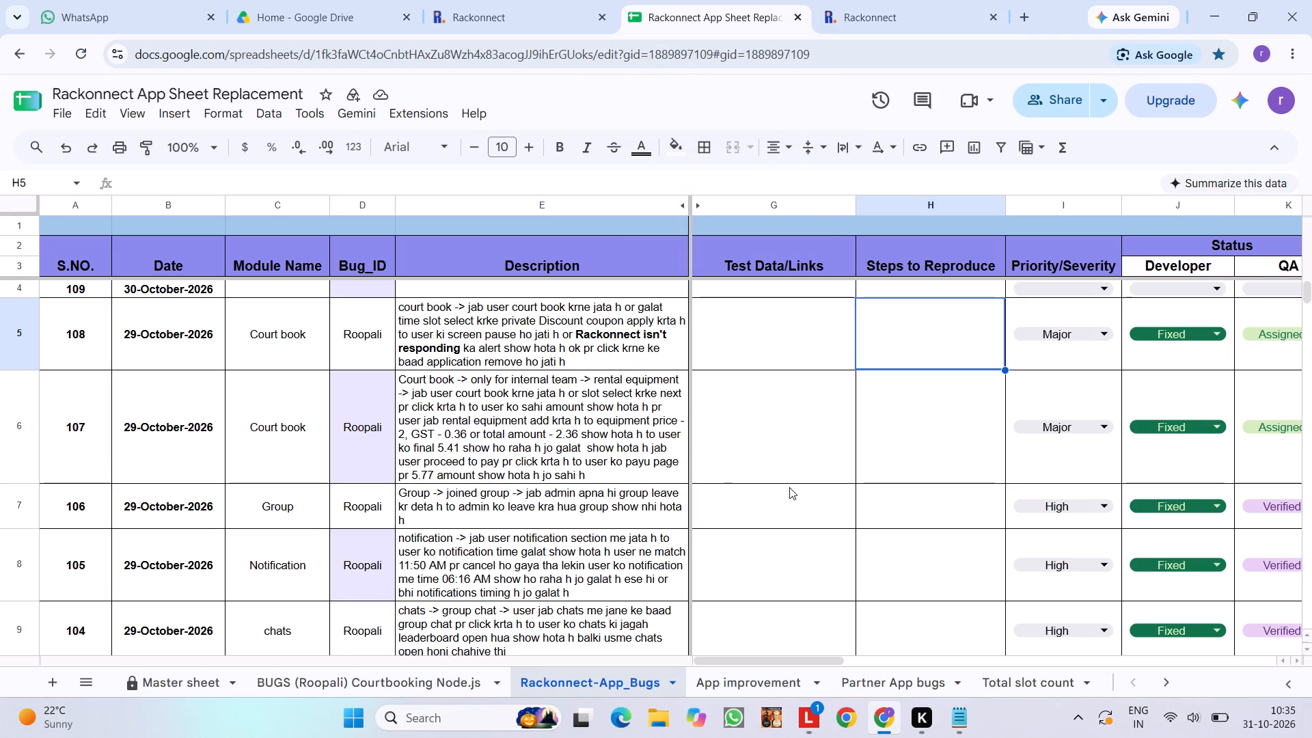
pyautogui.click(473, 0)
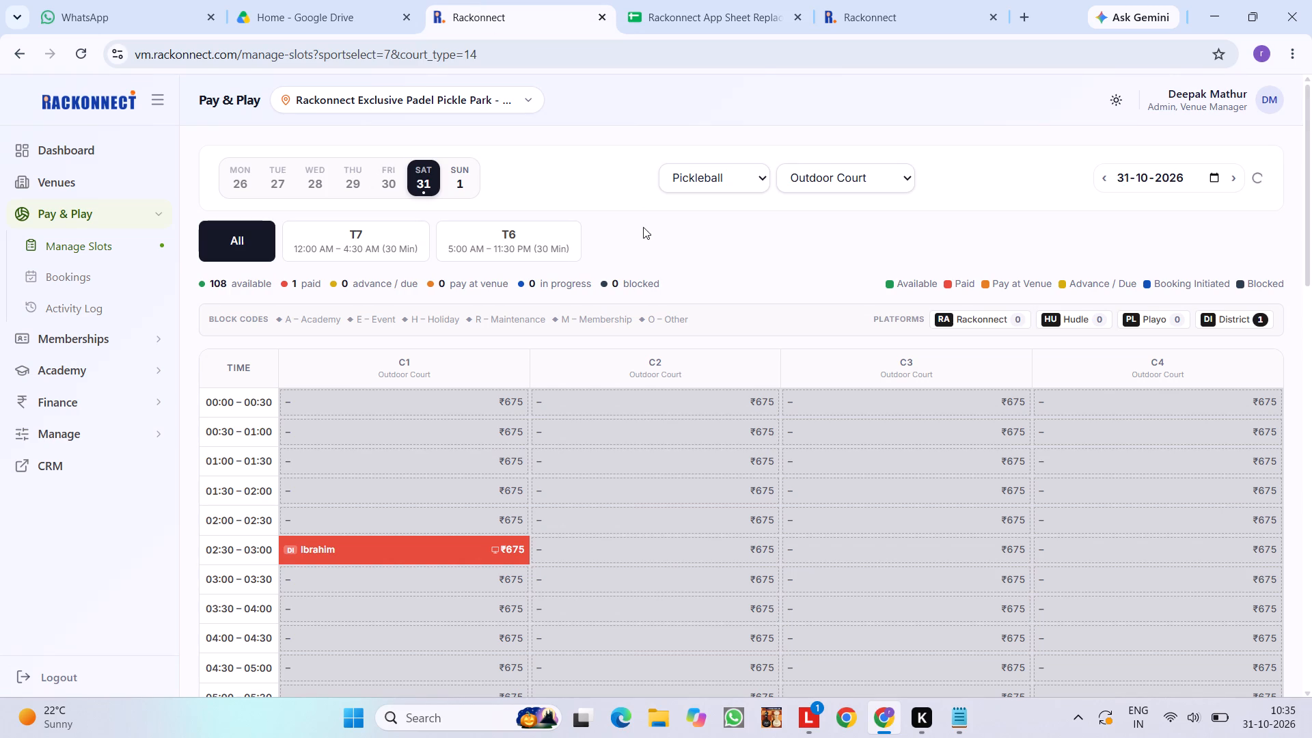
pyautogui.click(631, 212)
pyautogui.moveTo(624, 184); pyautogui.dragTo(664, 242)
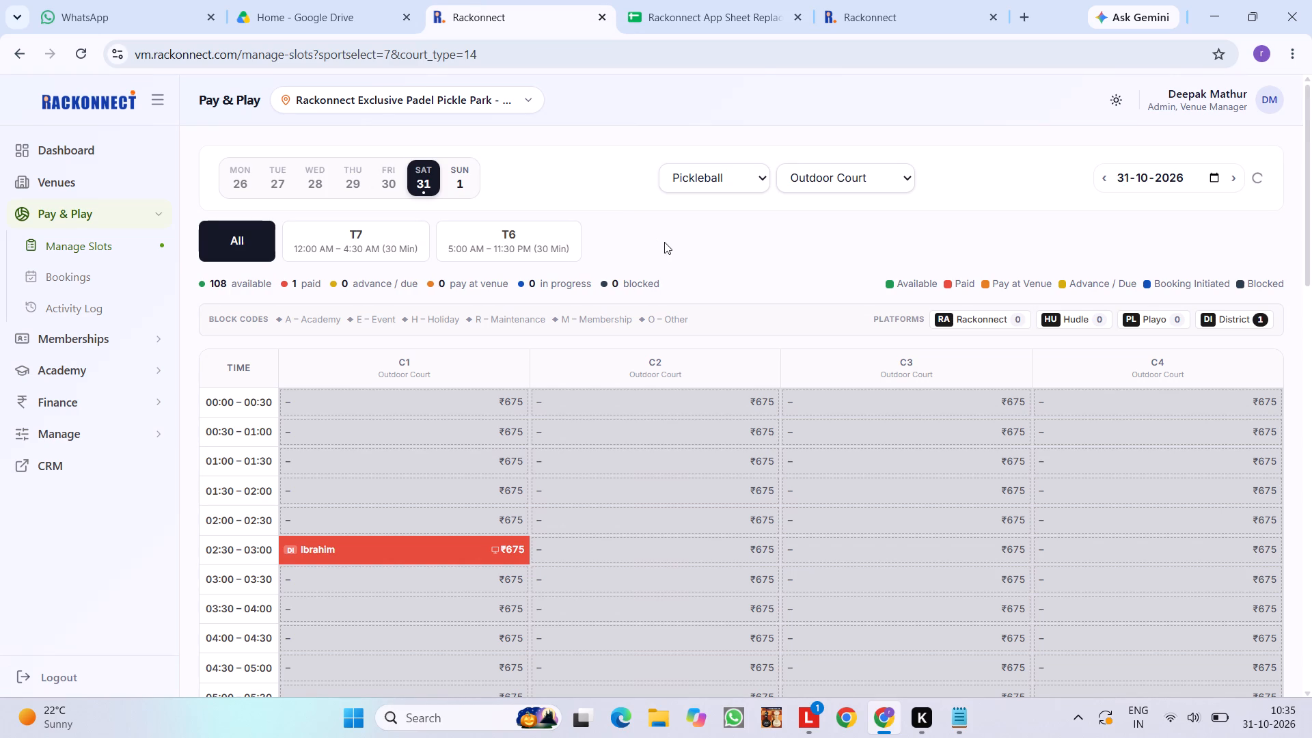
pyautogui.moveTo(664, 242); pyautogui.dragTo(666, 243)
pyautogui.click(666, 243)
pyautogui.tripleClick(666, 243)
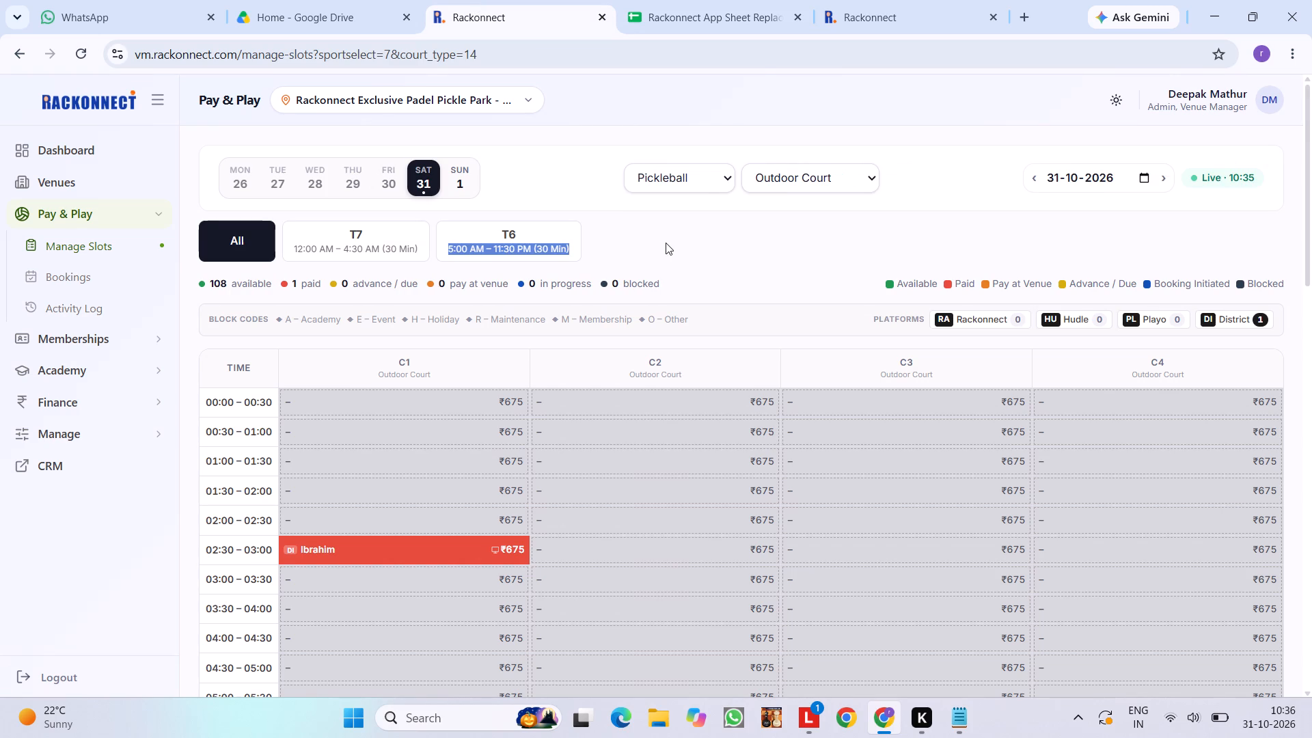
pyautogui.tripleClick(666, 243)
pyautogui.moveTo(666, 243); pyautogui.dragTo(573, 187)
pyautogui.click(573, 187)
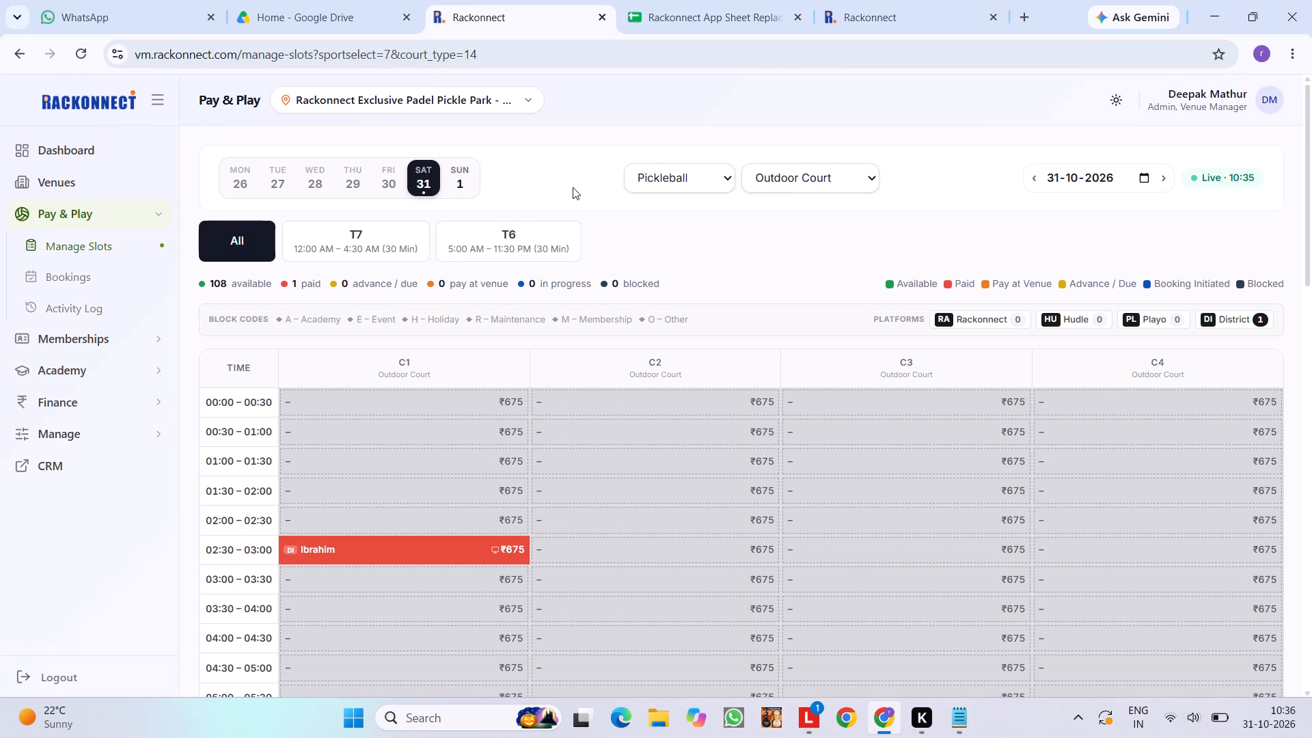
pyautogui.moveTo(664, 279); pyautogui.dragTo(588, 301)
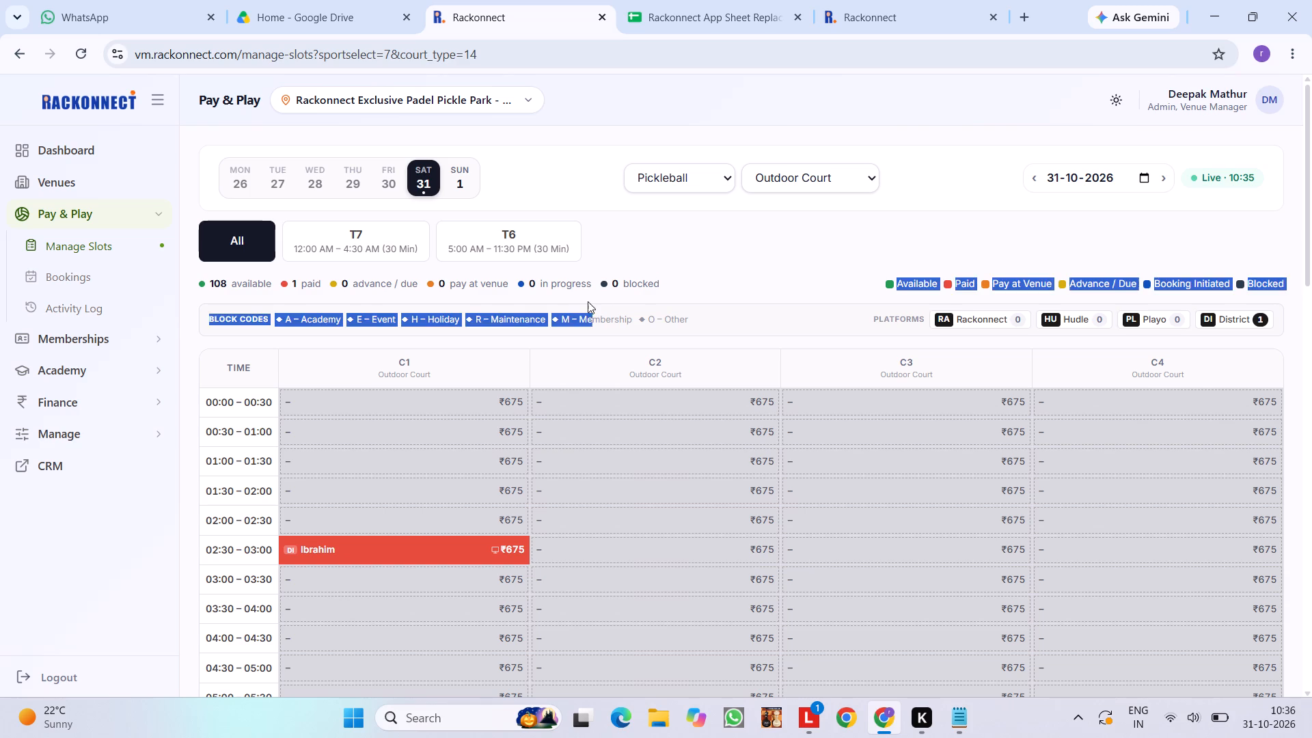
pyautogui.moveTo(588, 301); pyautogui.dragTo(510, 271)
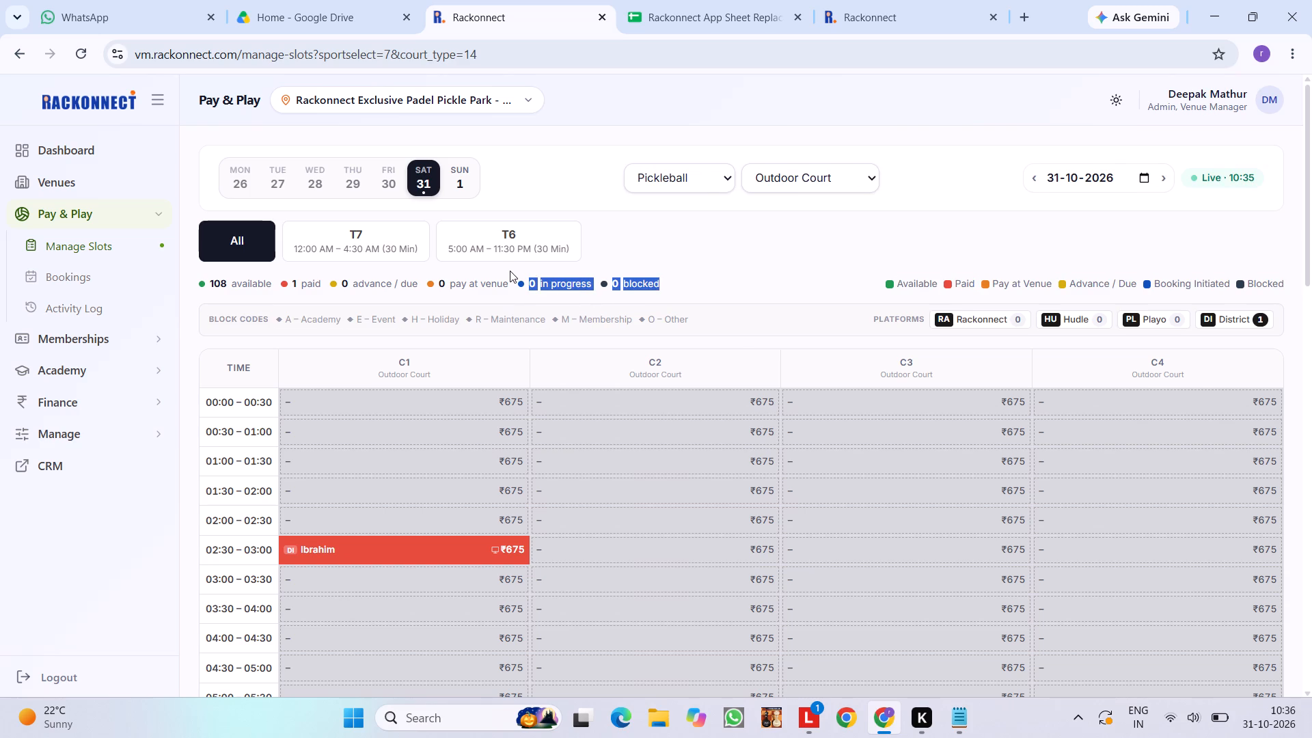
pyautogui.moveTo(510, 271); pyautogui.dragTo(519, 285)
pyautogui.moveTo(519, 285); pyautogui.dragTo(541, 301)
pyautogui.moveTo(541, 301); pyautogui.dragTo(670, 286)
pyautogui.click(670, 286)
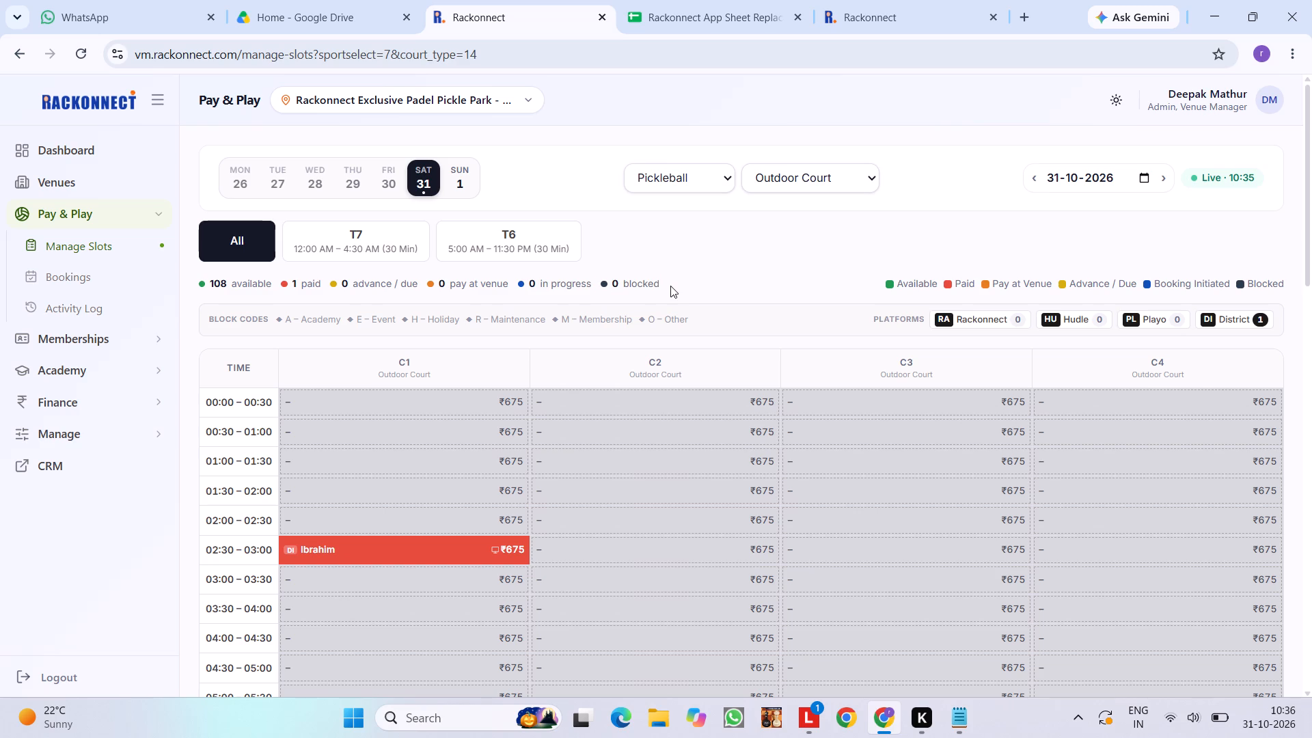
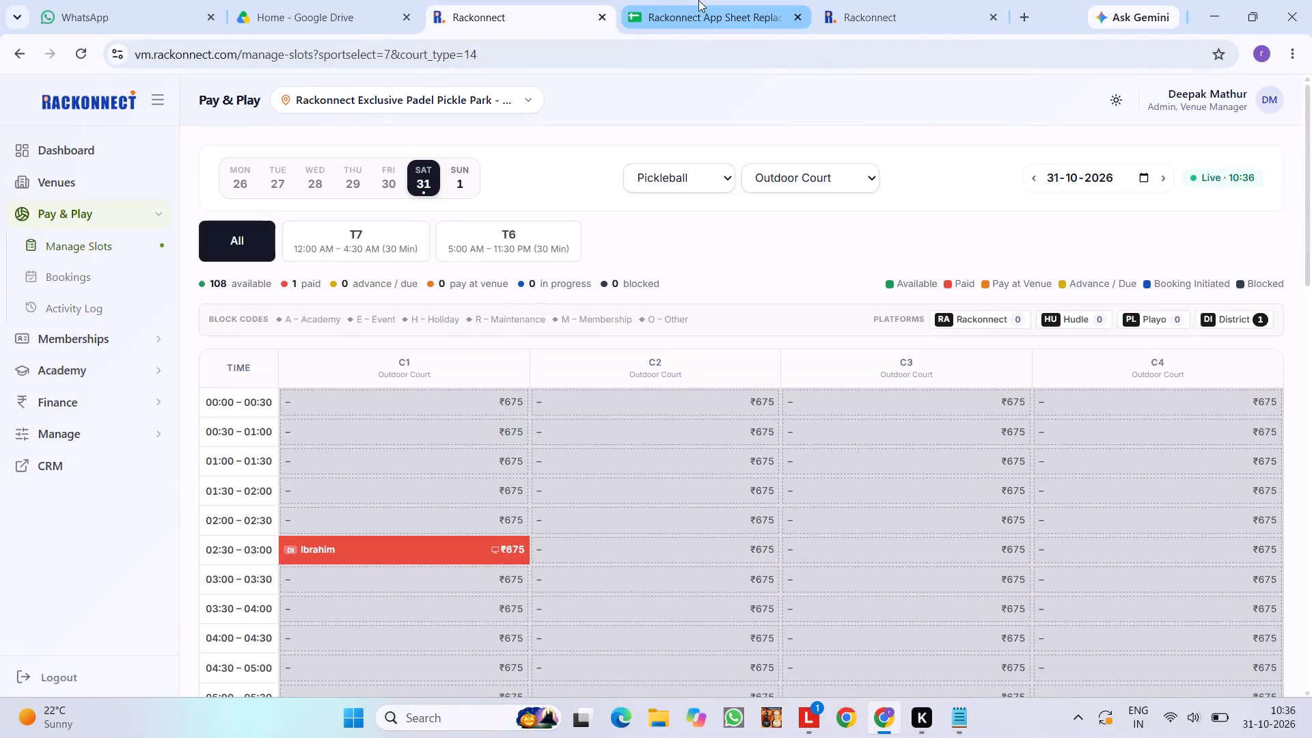
# Compare the 31-10-2026 Pickleball outdoor court slots on the vm and cbnewstaging sites, and review the Rackonnect-App_Bugs sheet entries.
pyautogui.click(698, 0)
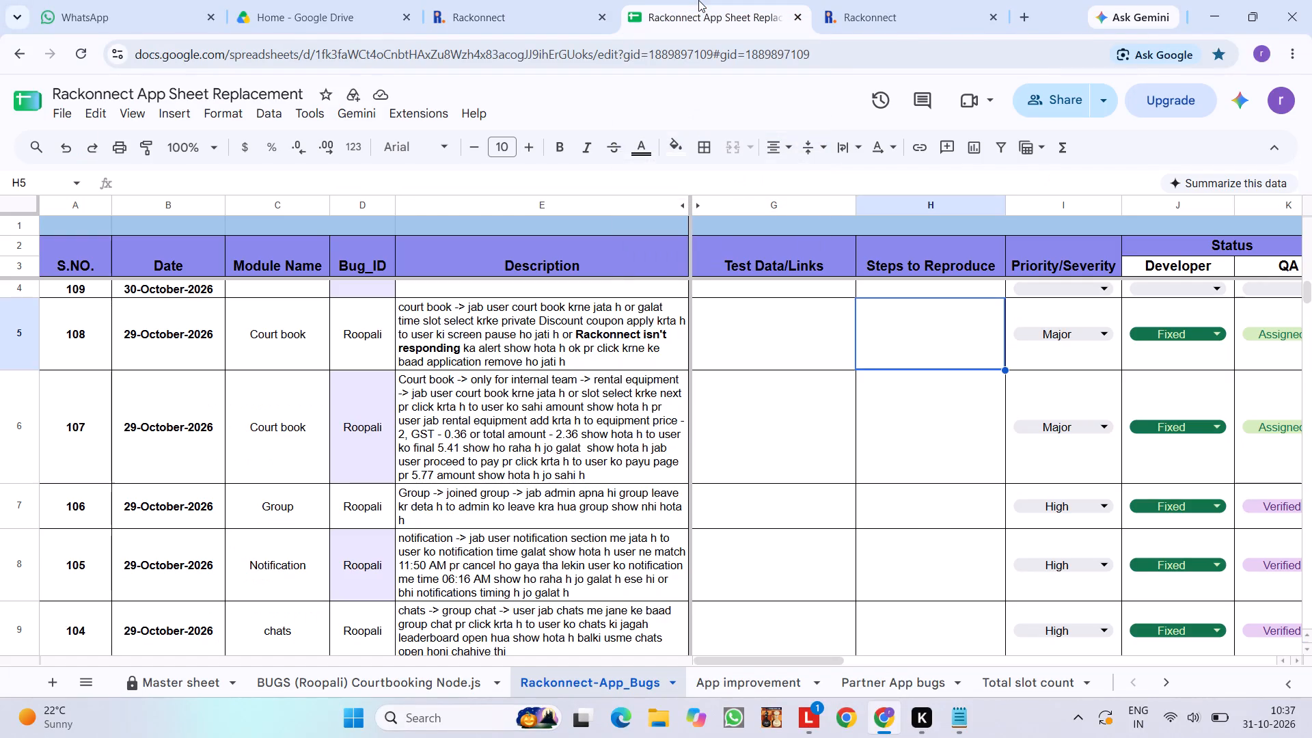
pyautogui.click(536, 0)
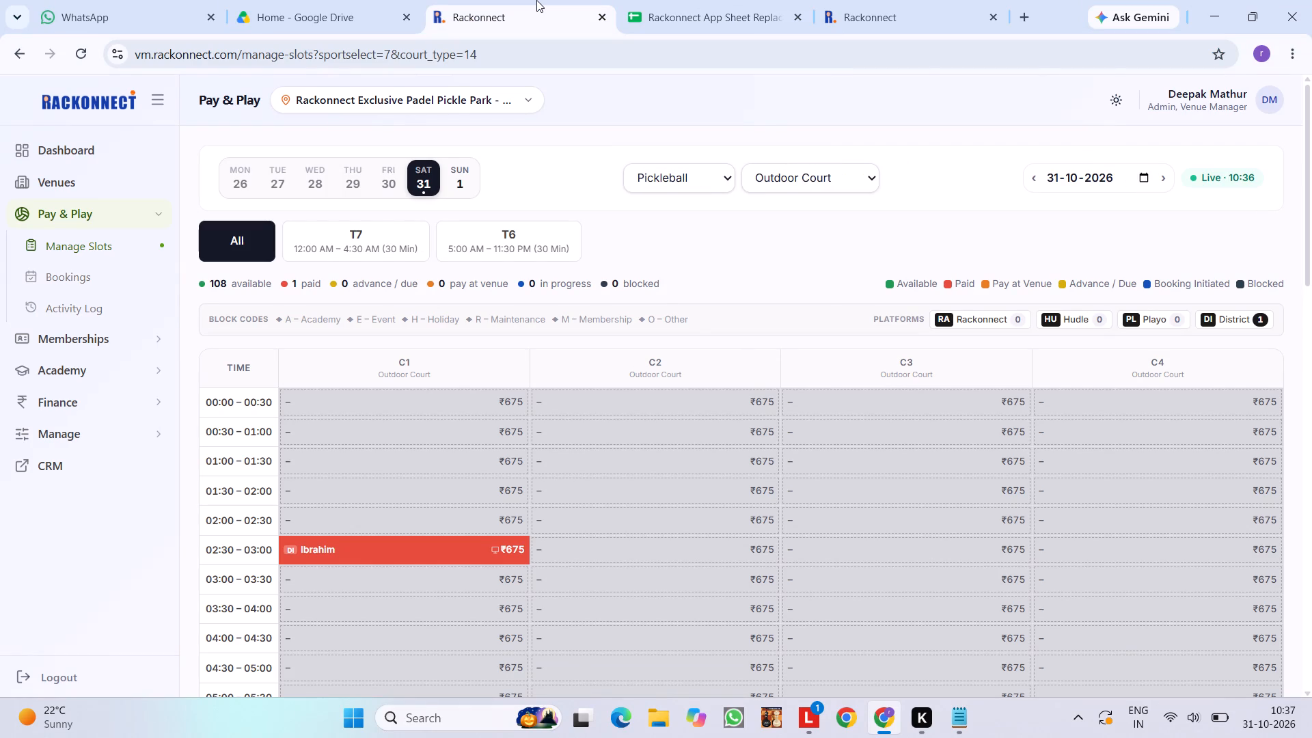
pyautogui.click(378, 0)
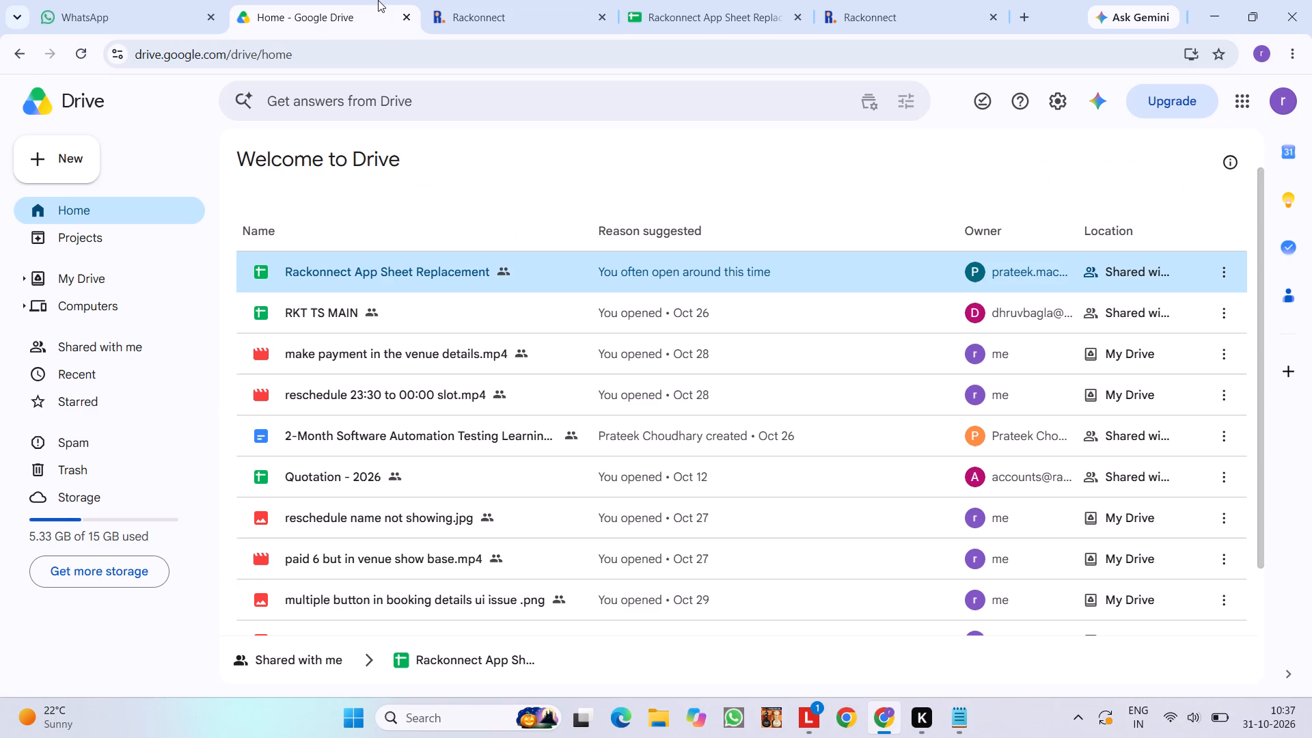
pyautogui.click(724, 0)
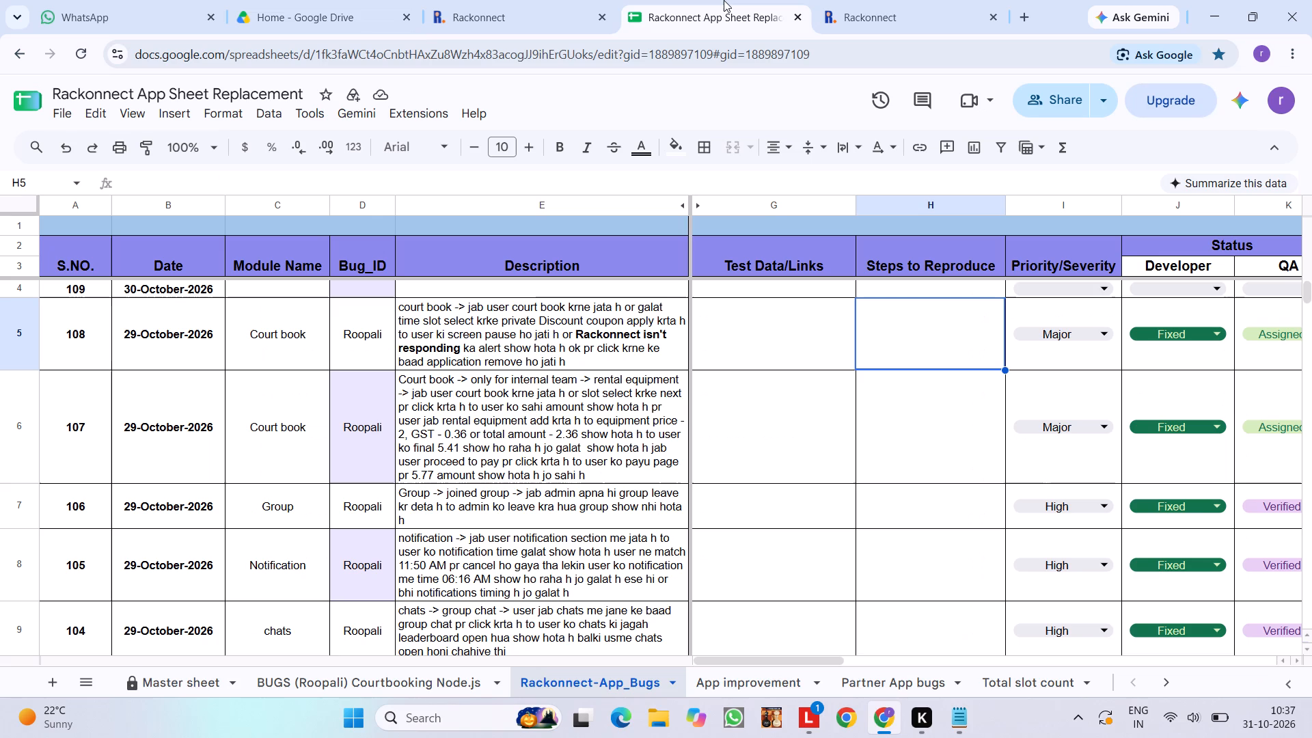
pyautogui.click(750, 102)
pyautogui.moveTo(750, 102); pyautogui.dragTo(751, 105)
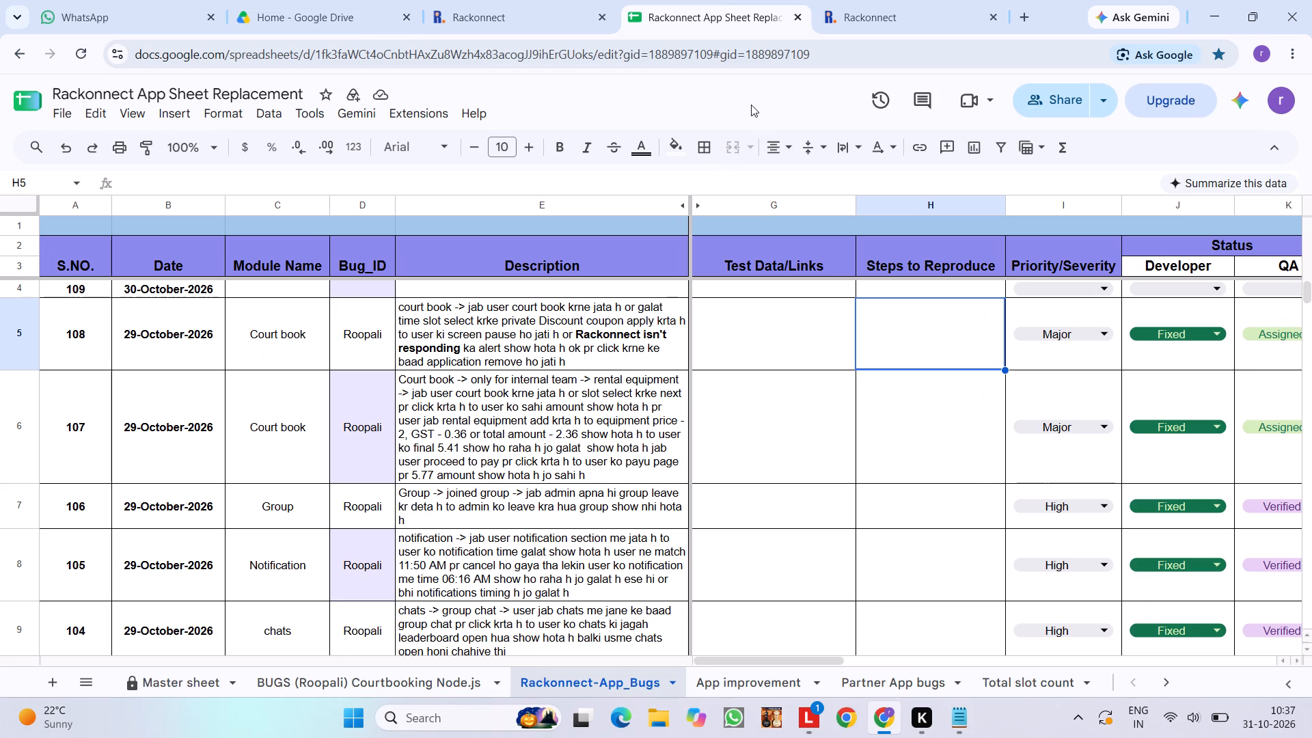
pyautogui.moveTo(751, 105); pyautogui.dragTo(772, 120)
pyautogui.click(772, 120)
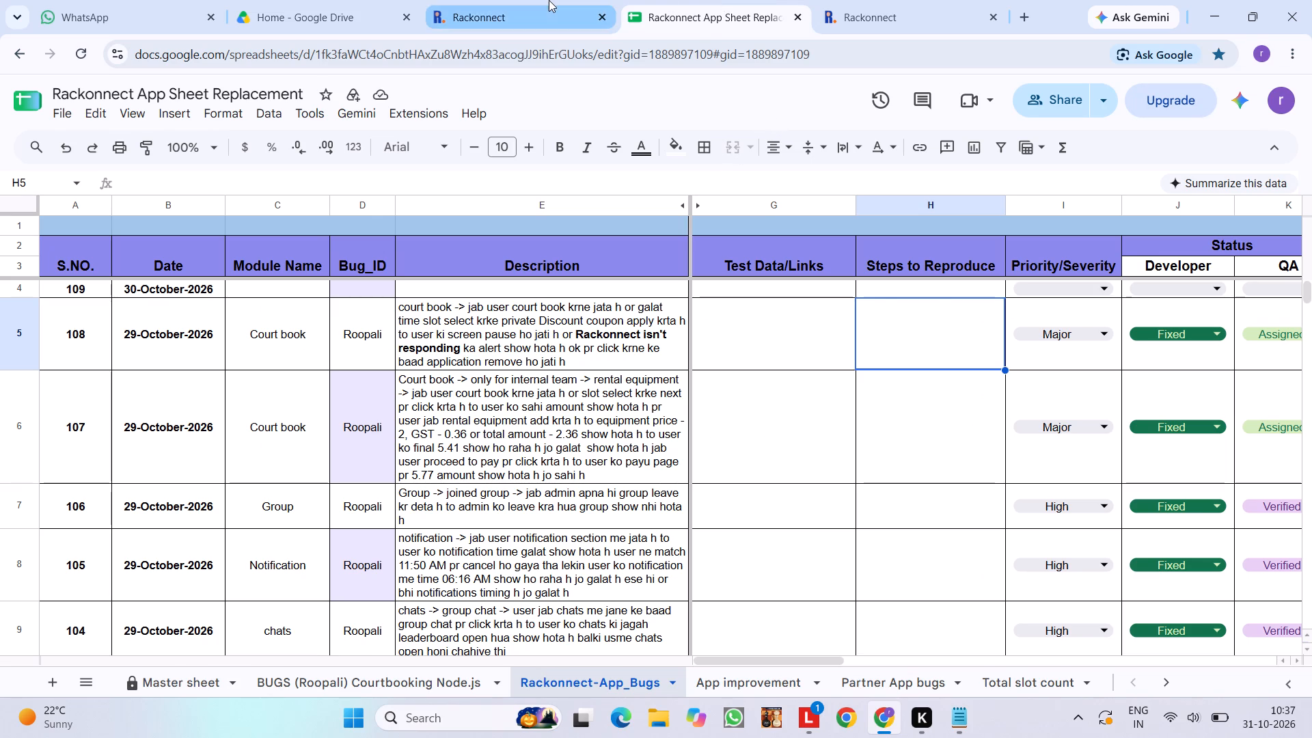
pyautogui.click(549, 0)
pyautogui.click(588, 113)
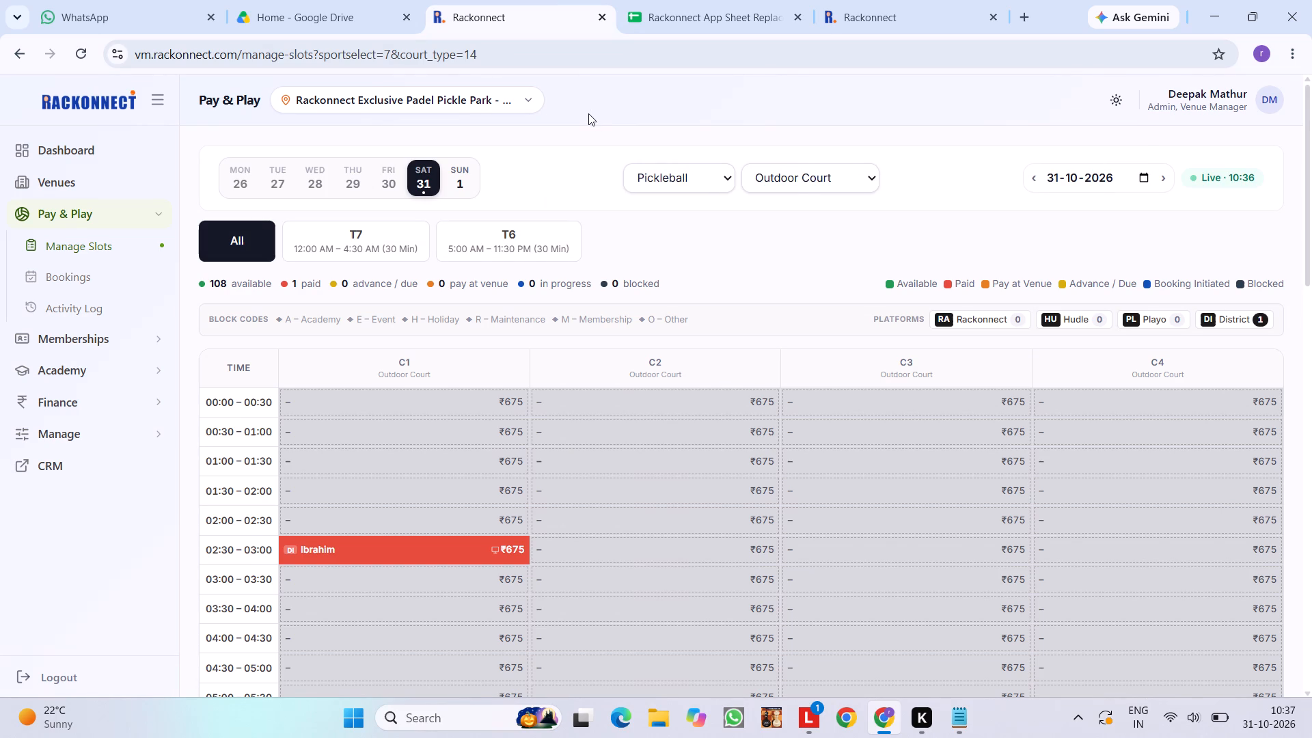
pyautogui.click(662, 0)
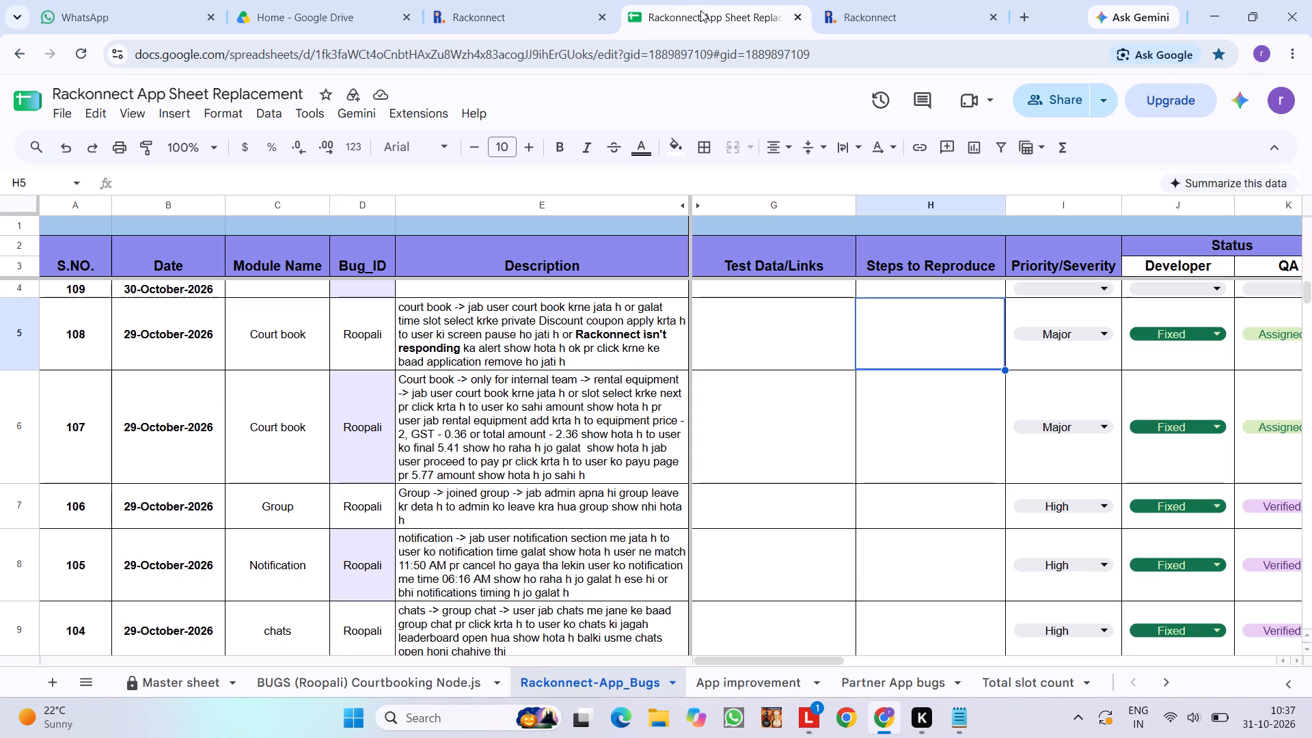
pyautogui.click(901, 1)
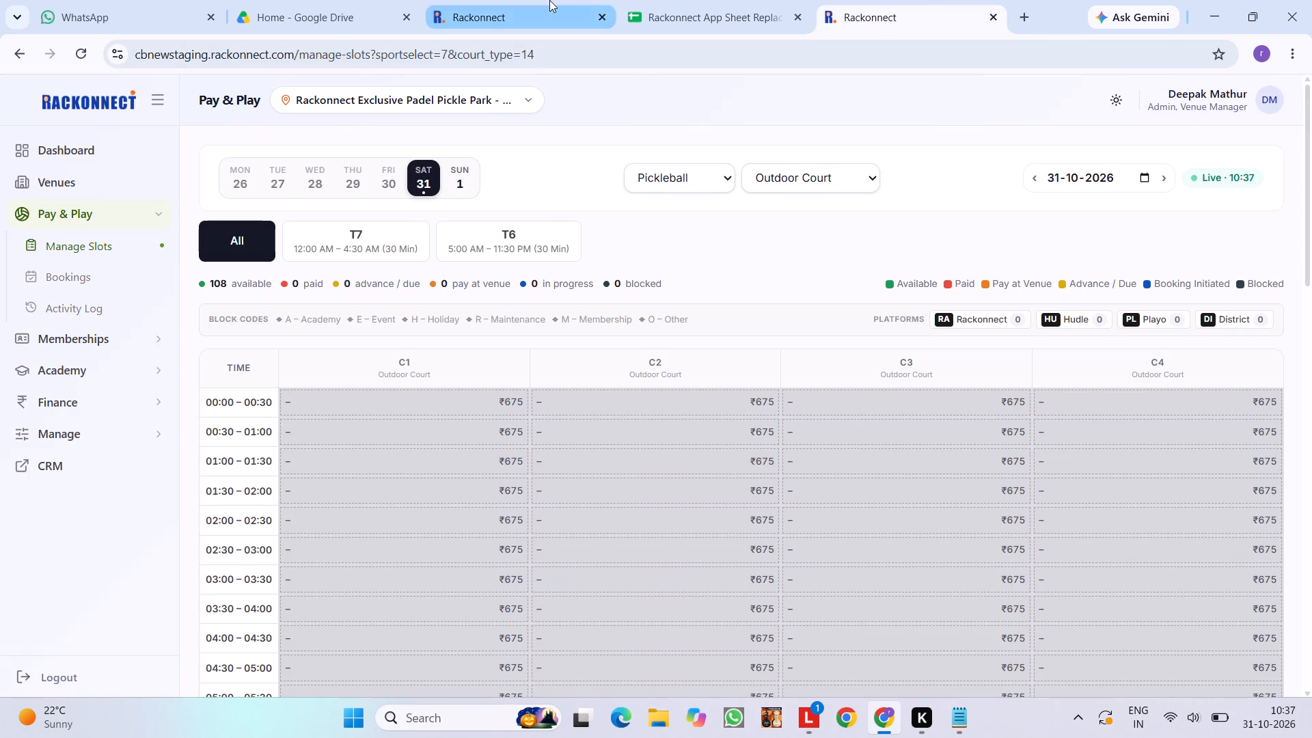
pyautogui.click(549, 0)
pyautogui.click(711, 0)
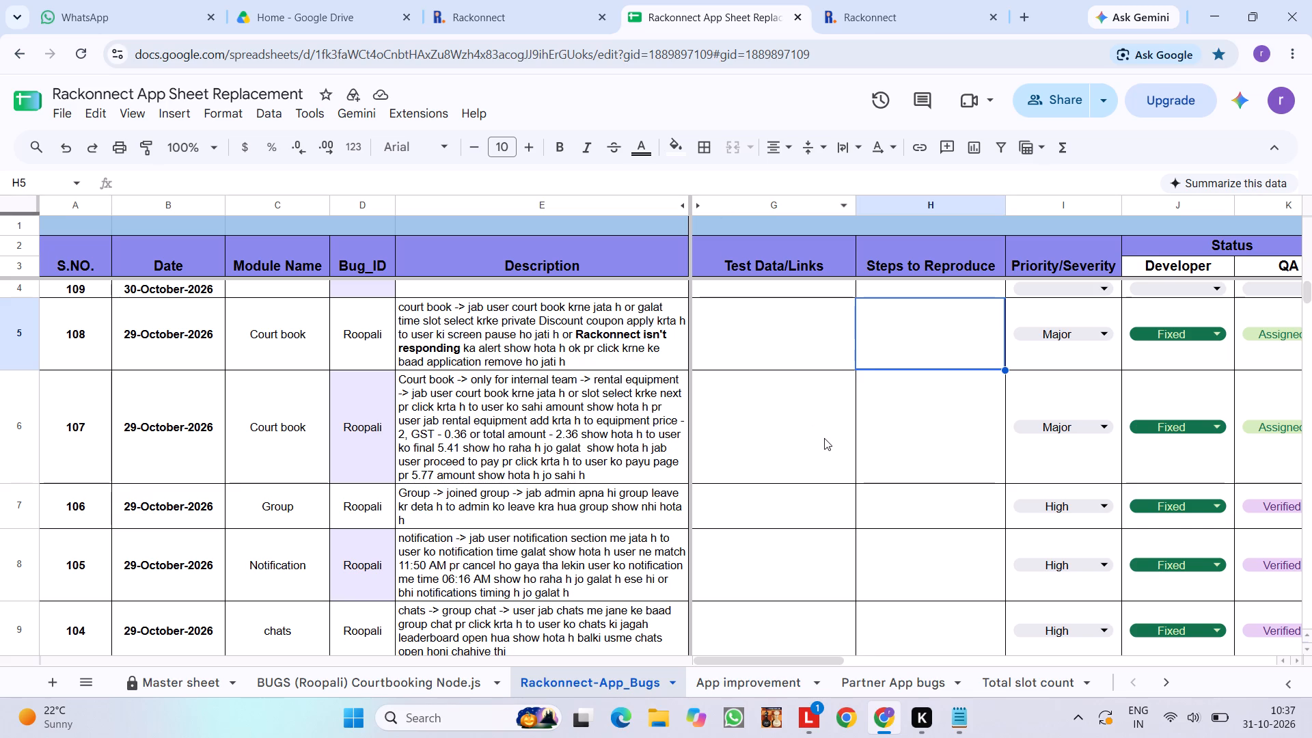
pyautogui.scroll(-2, 830, 445)
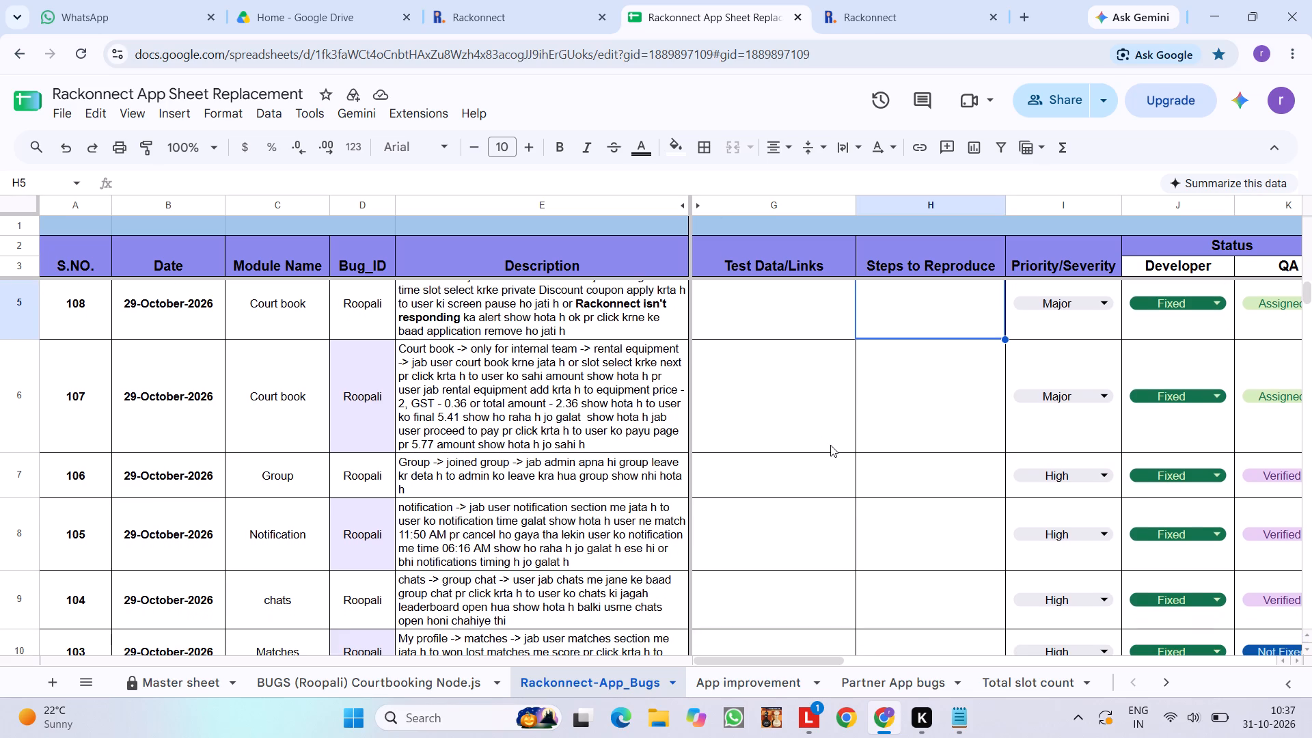
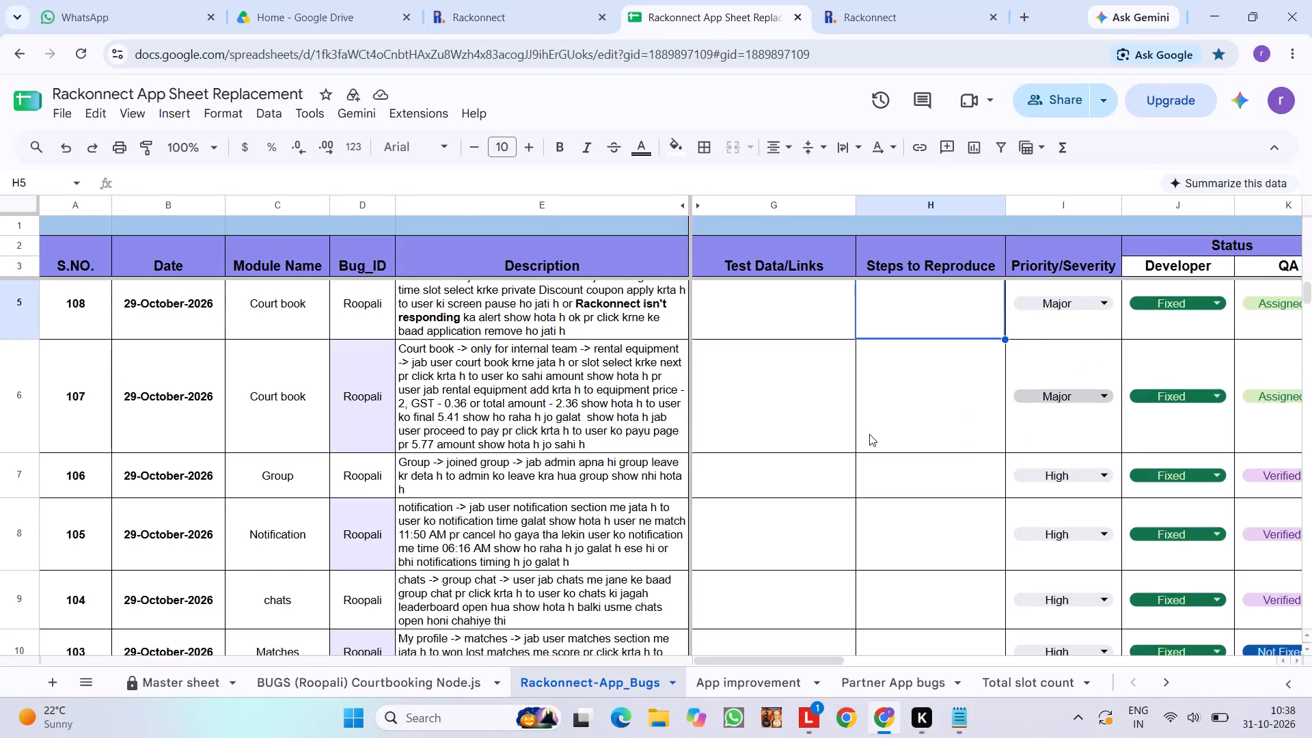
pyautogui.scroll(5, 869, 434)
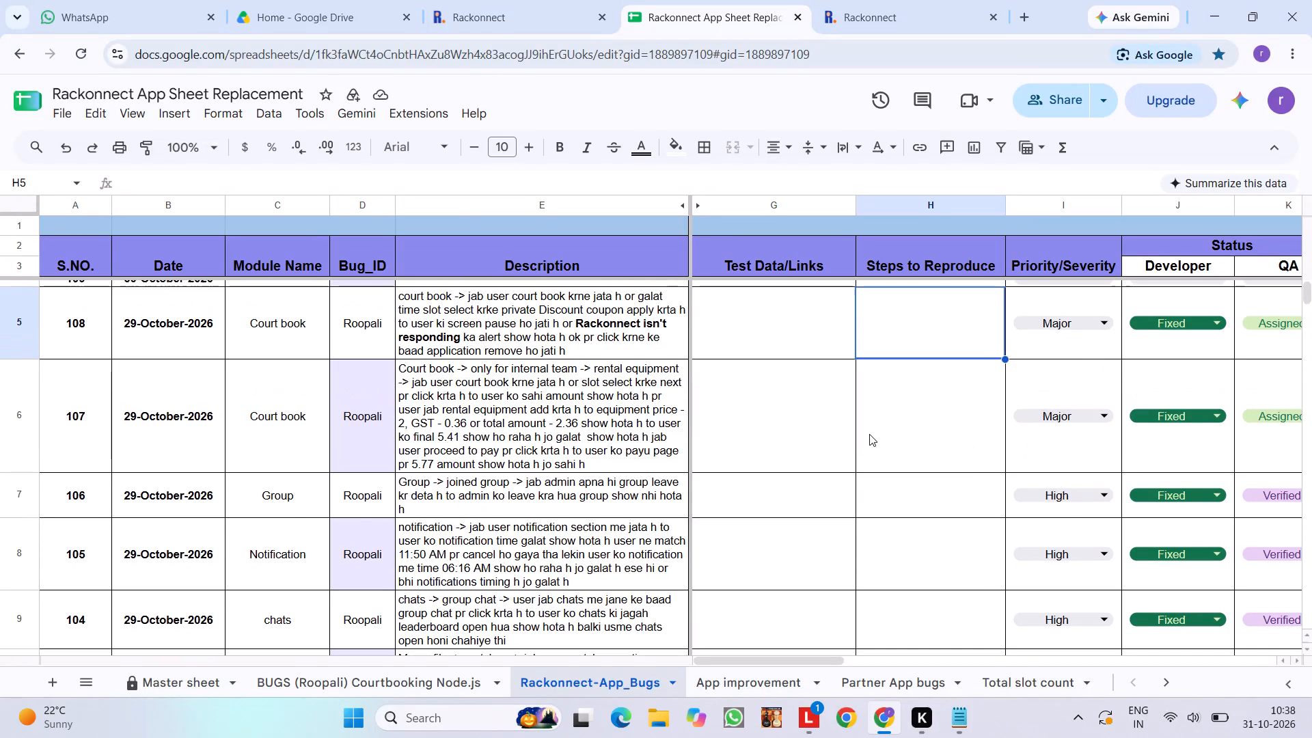
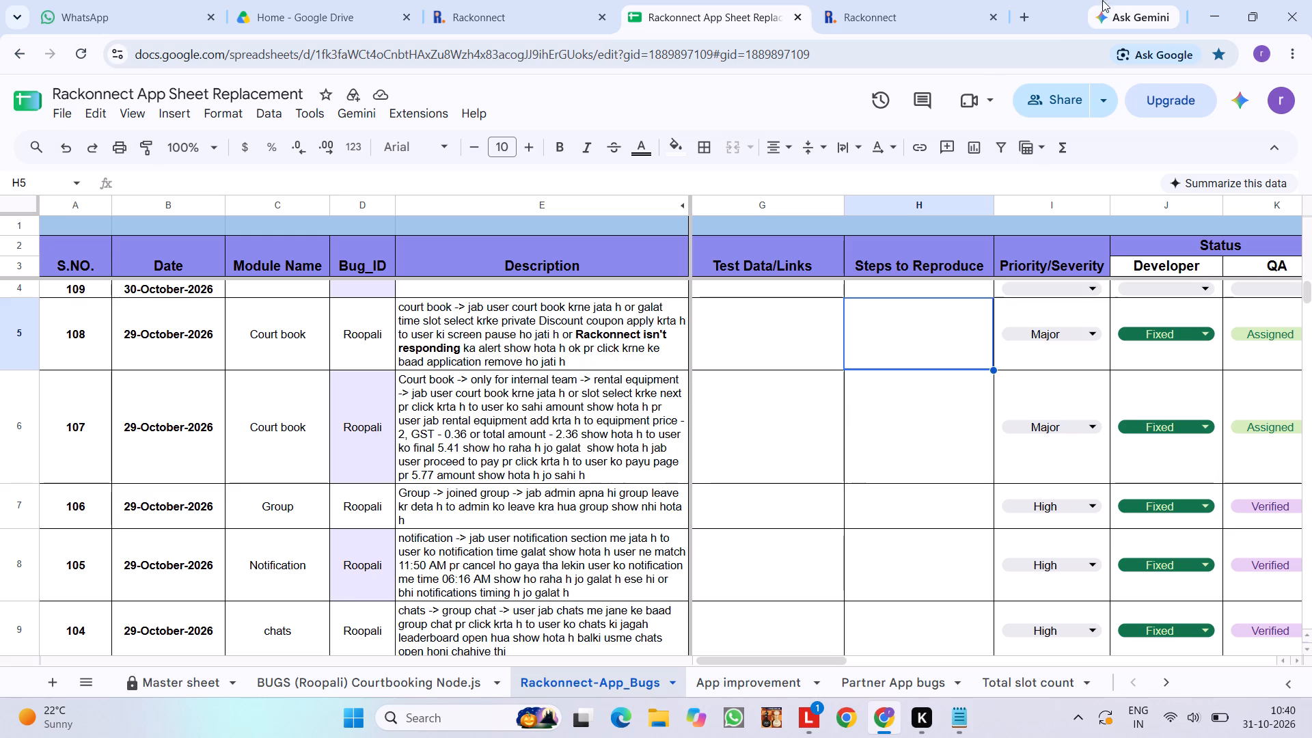
# Open the dev-tp.rackonnect.com tournament site in a new browser tab.
pyautogui.click(1031, 8)
pyautogui.write('dev')
pyautogui.write('-tou')
pyautogui.press('BackSpace')
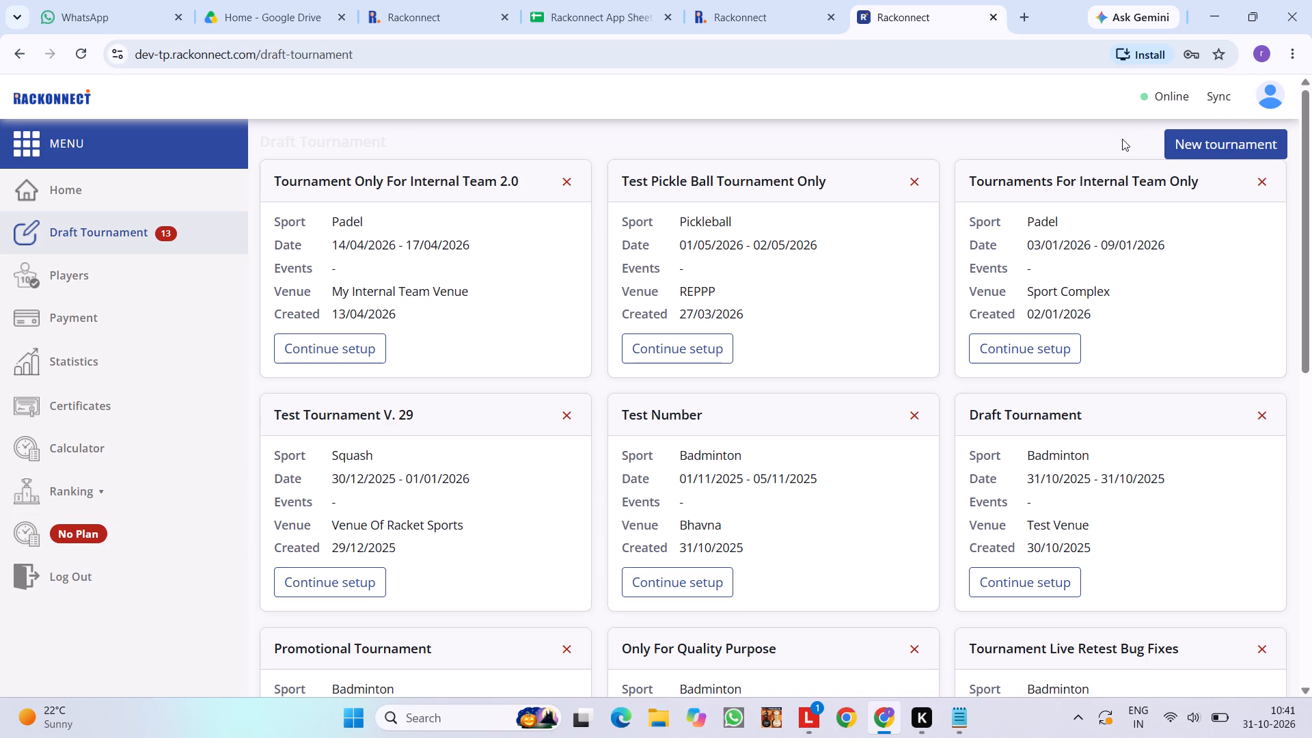
pyautogui.click(1277, 86)
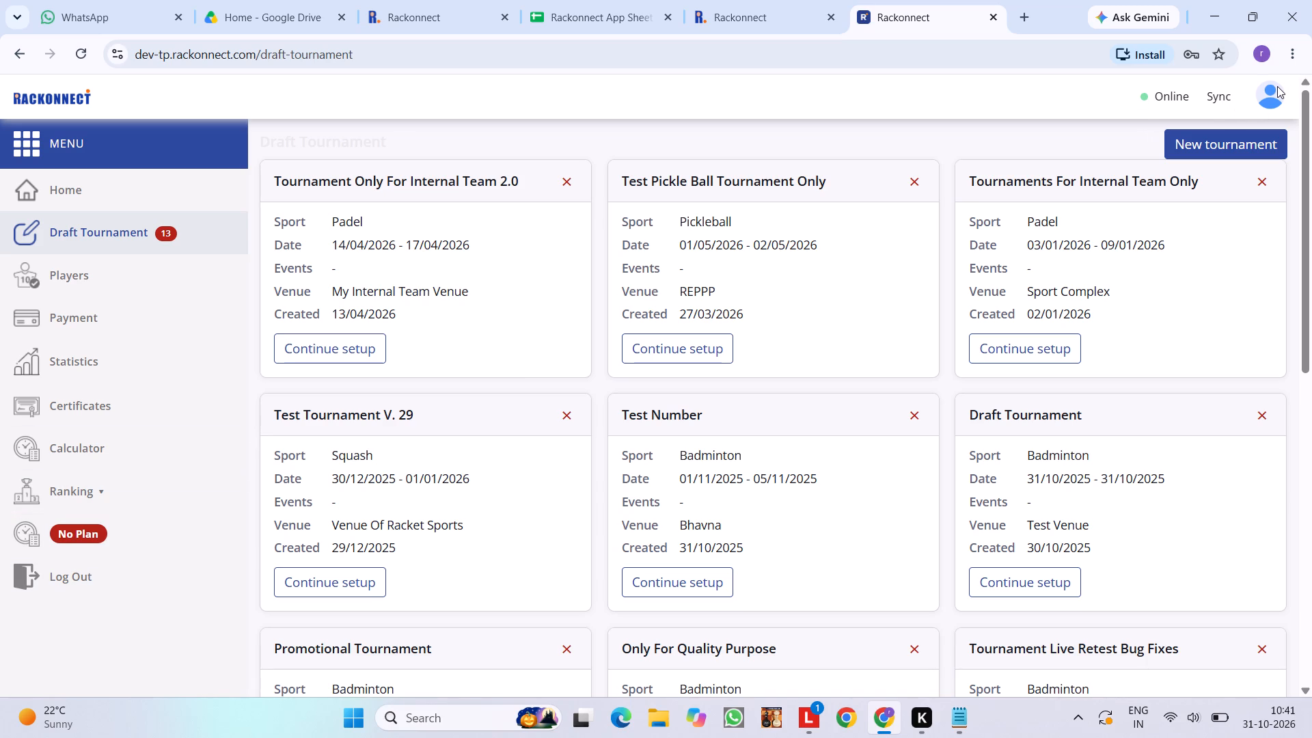
pyautogui.click(1267, 96)
pyautogui.doubleClick(1267, 96)
pyautogui.click(1216, 92)
# View the New tournament form from the drafts page, then try Create Tournament from Home.
pyautogui.click(1236, 136)
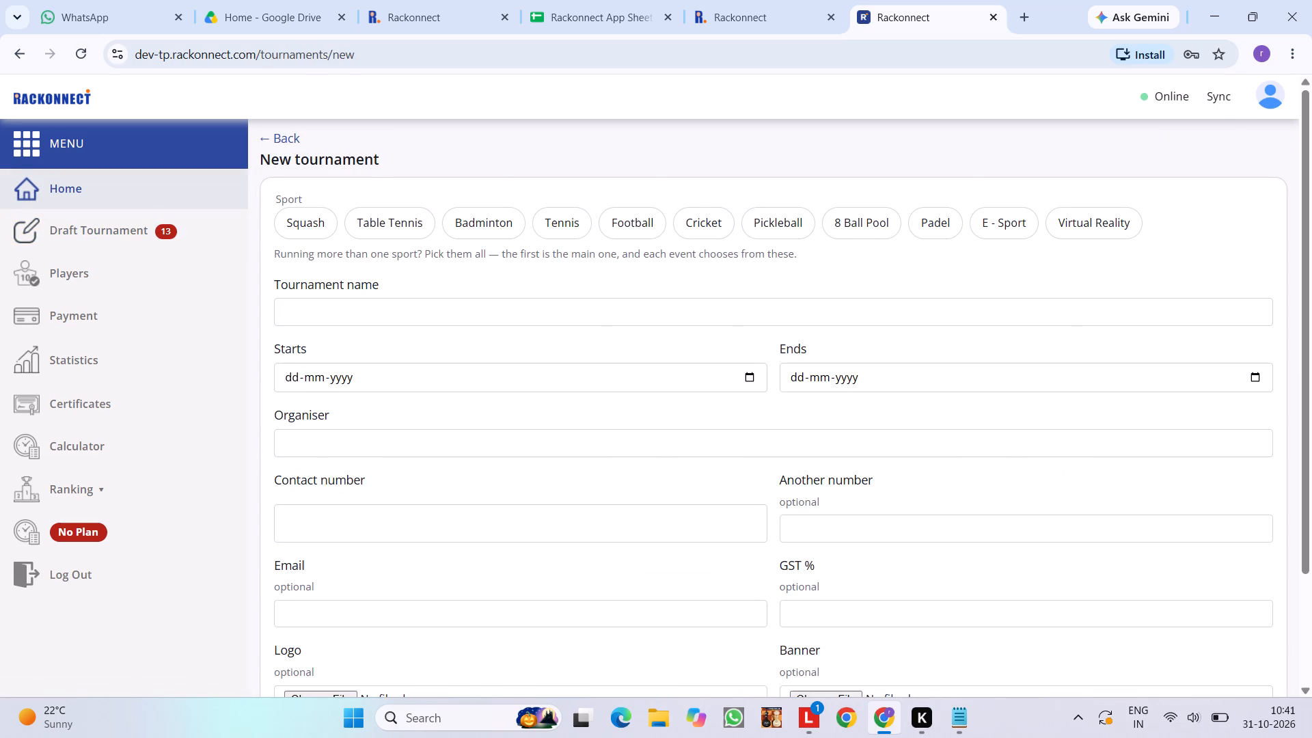
pyautogui.click(139, 200)
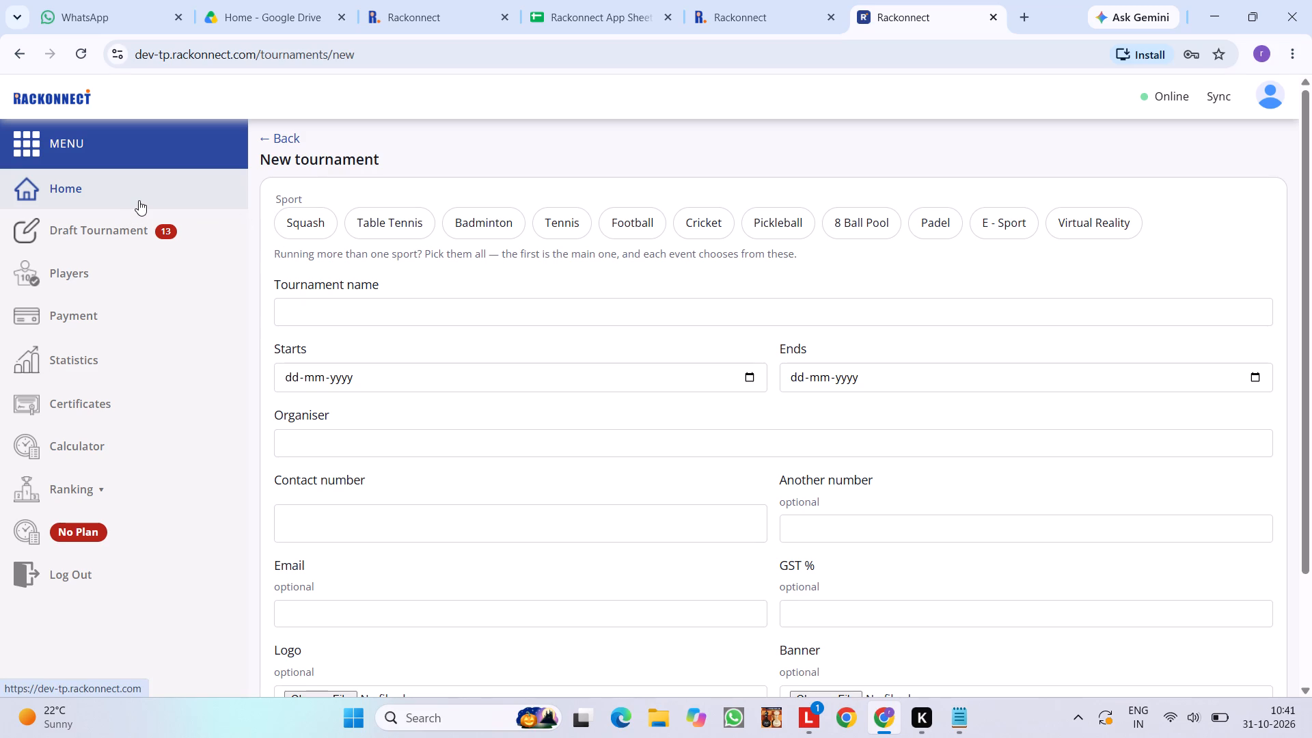
pyautogui.tripleClick(1188, 142)
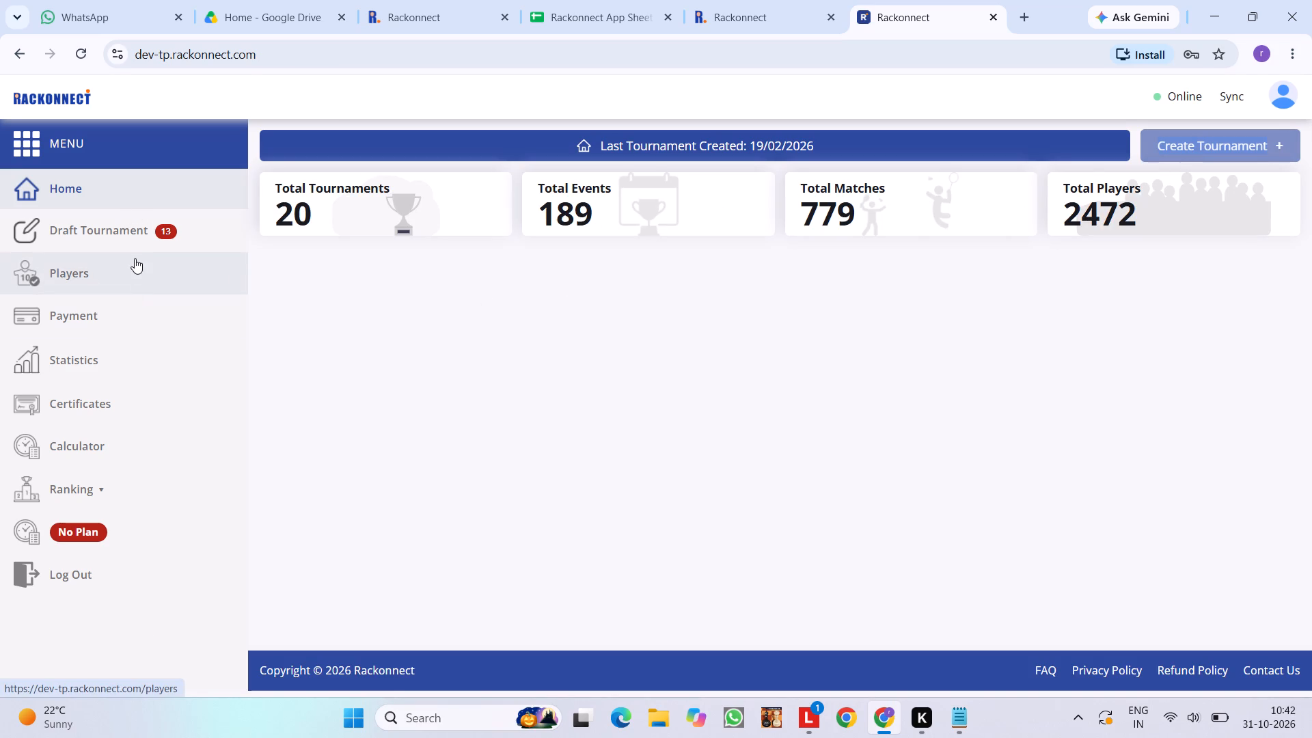
# Open the Draft Tournament list from the Home page.
pyautogui.click(130, 223)
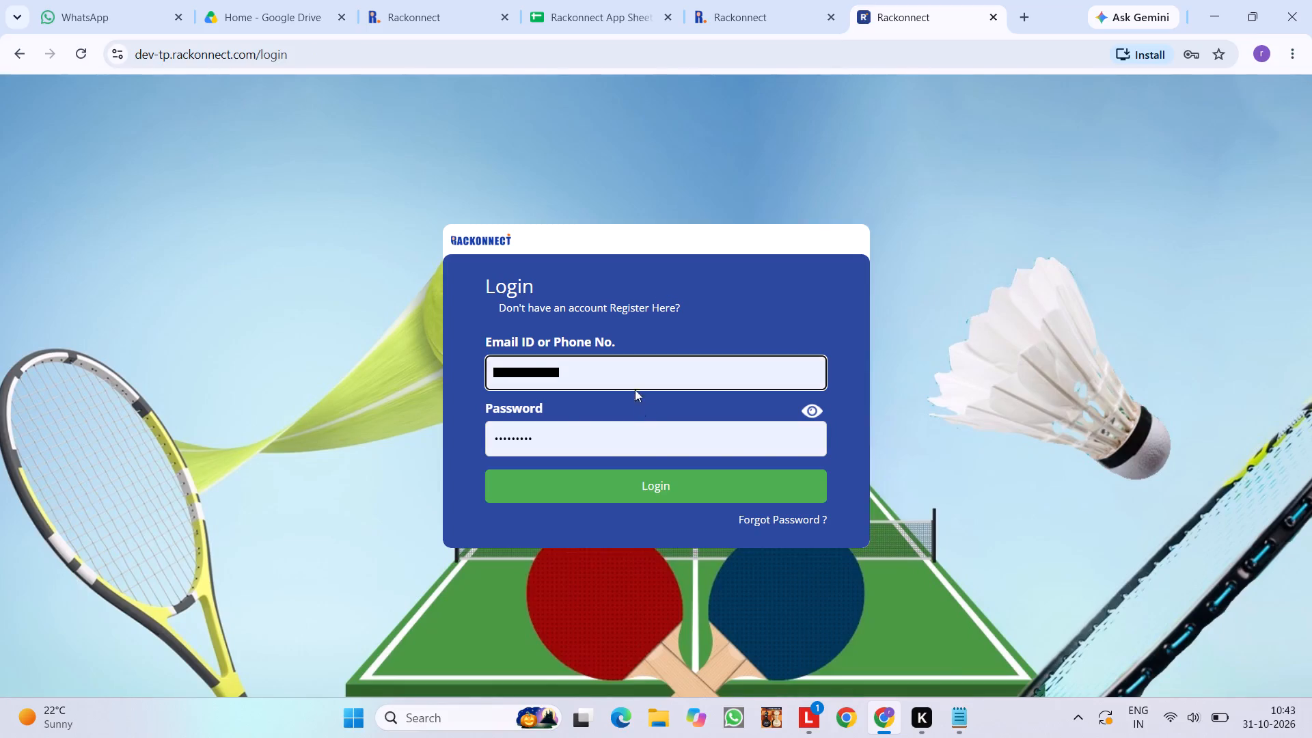
# Log in to the tournament site with the saved rackonnect.com account listed just above the developer account.
pyautogui.click(631, 368)
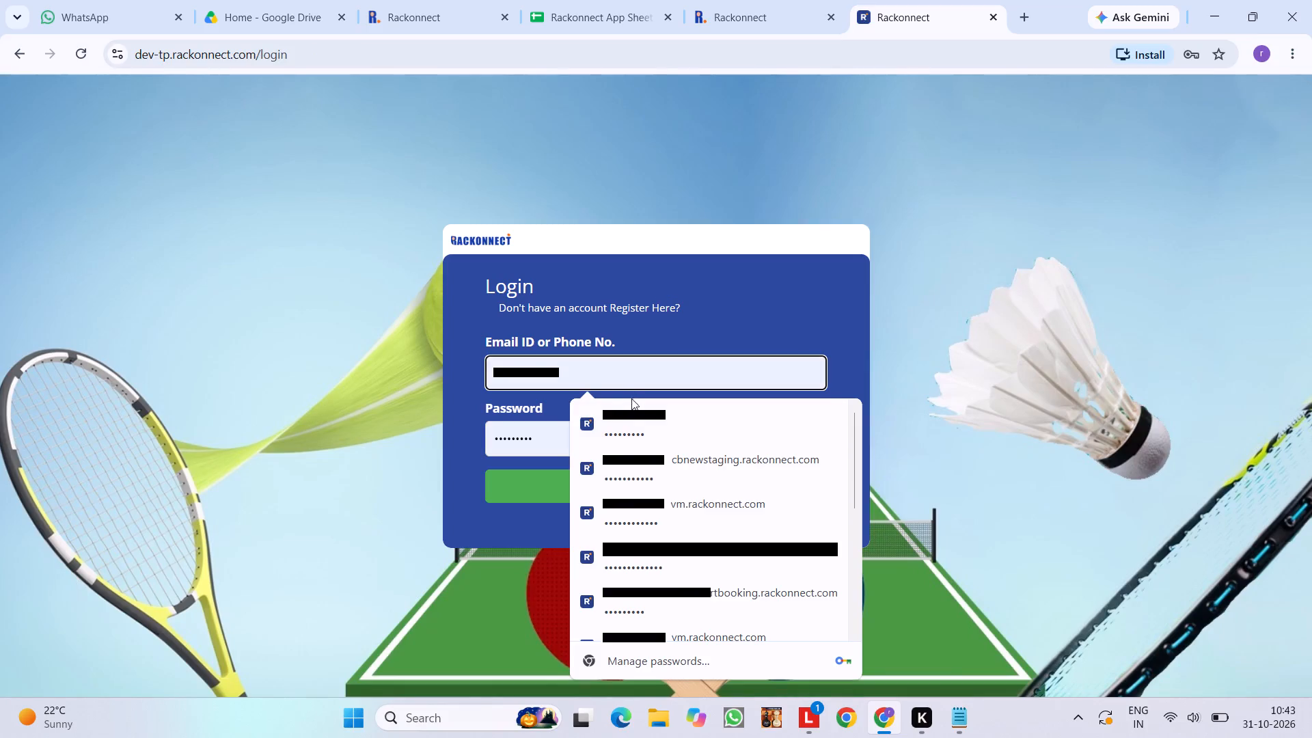
pyautogui.scroll(2, 631, 414)
pyautogui.scroll(-1, 632, 465)
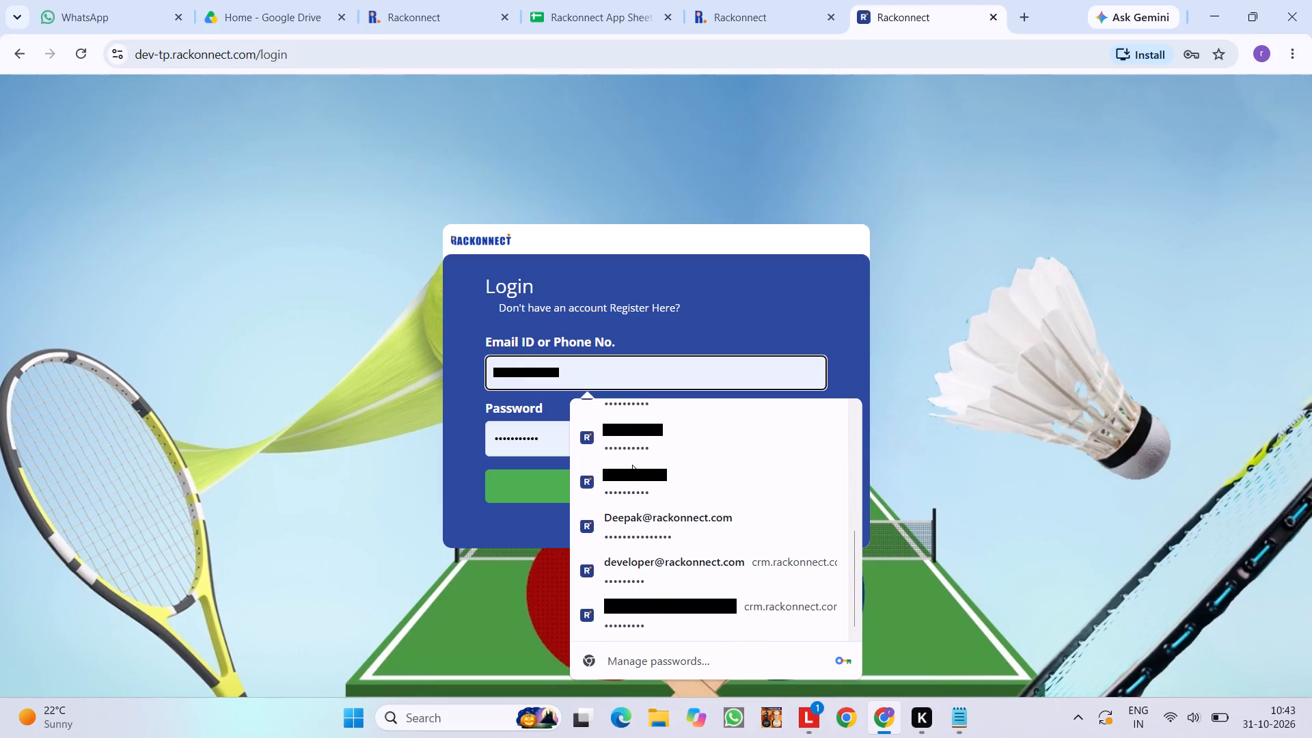
pyautogui.scroll(-2, 632, 465)
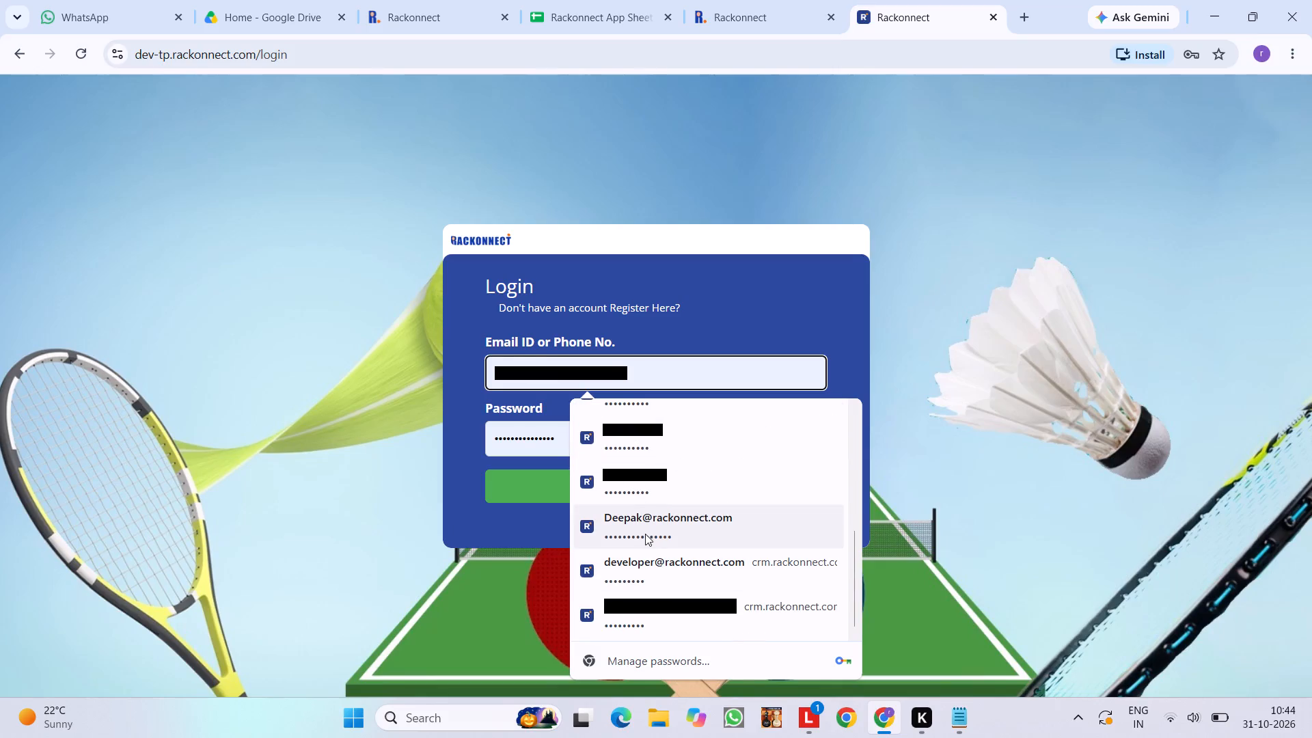
pyautogui.click(645, 534)
pyautogui.click(648, 477)
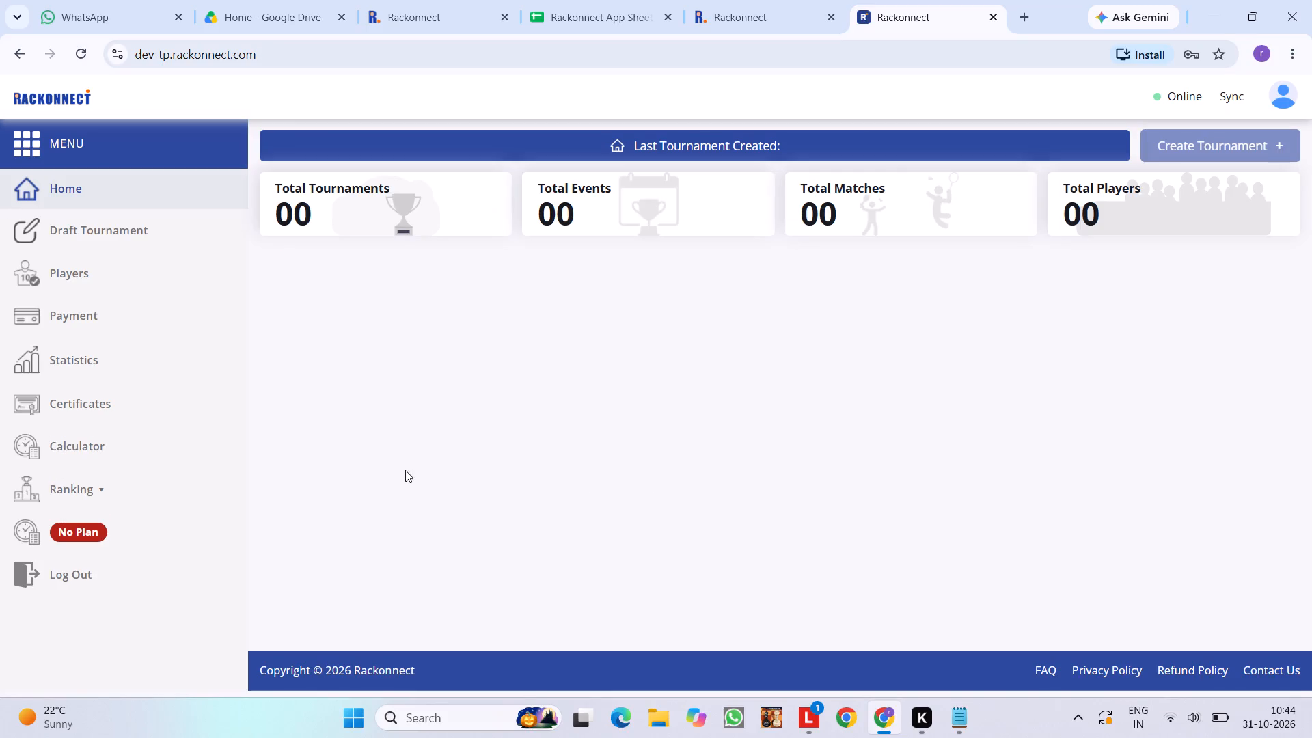
# Check the Last Tournament Created banner and Draft Tournament page, and try Create Tournament from Home under this account.
pyautogui.click(686, 146)
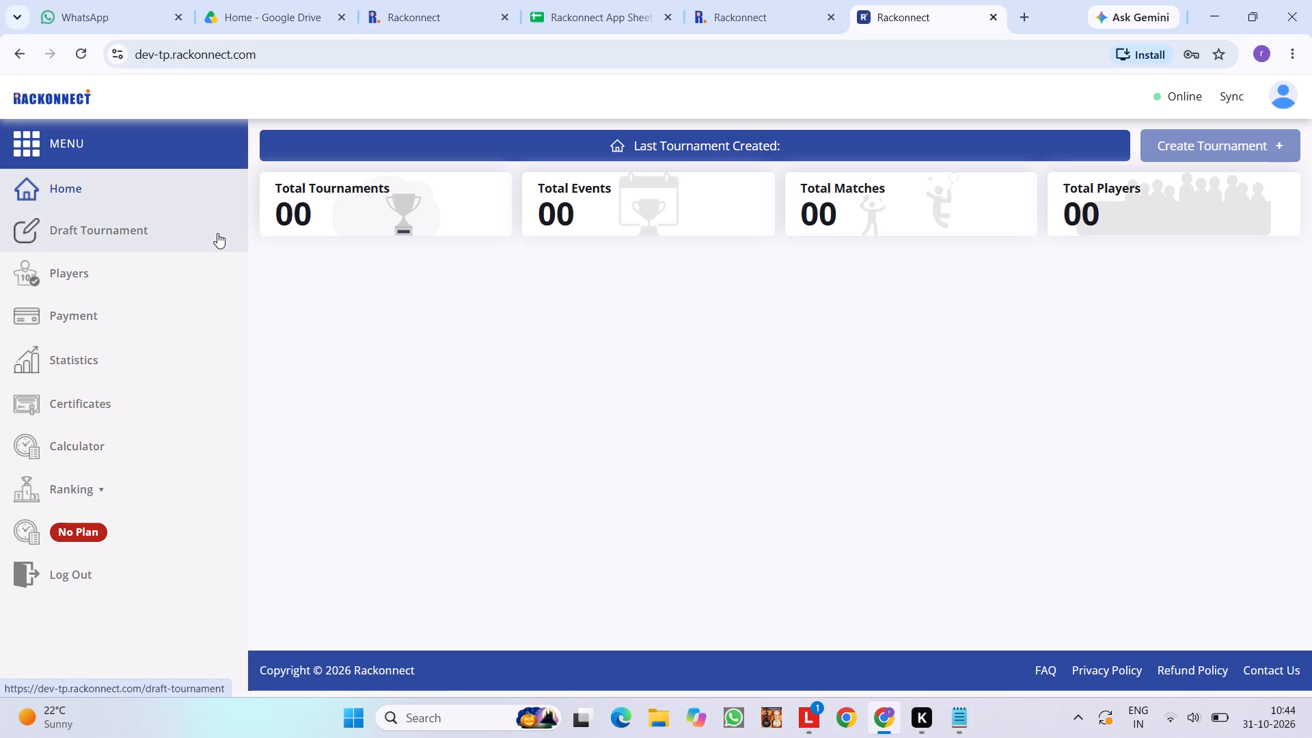
pyautogui.click(177, 227)
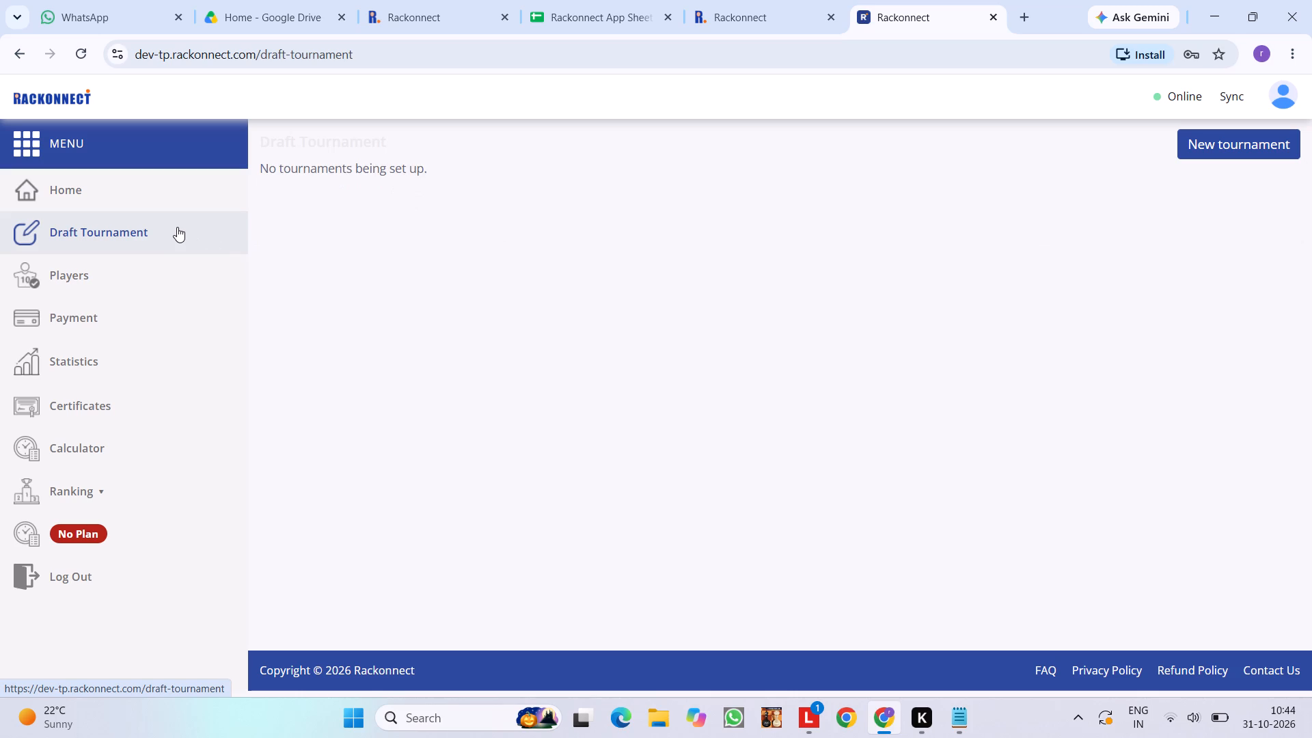
pyautogui.click(177, 227)
pyautogui.click(147, 187)
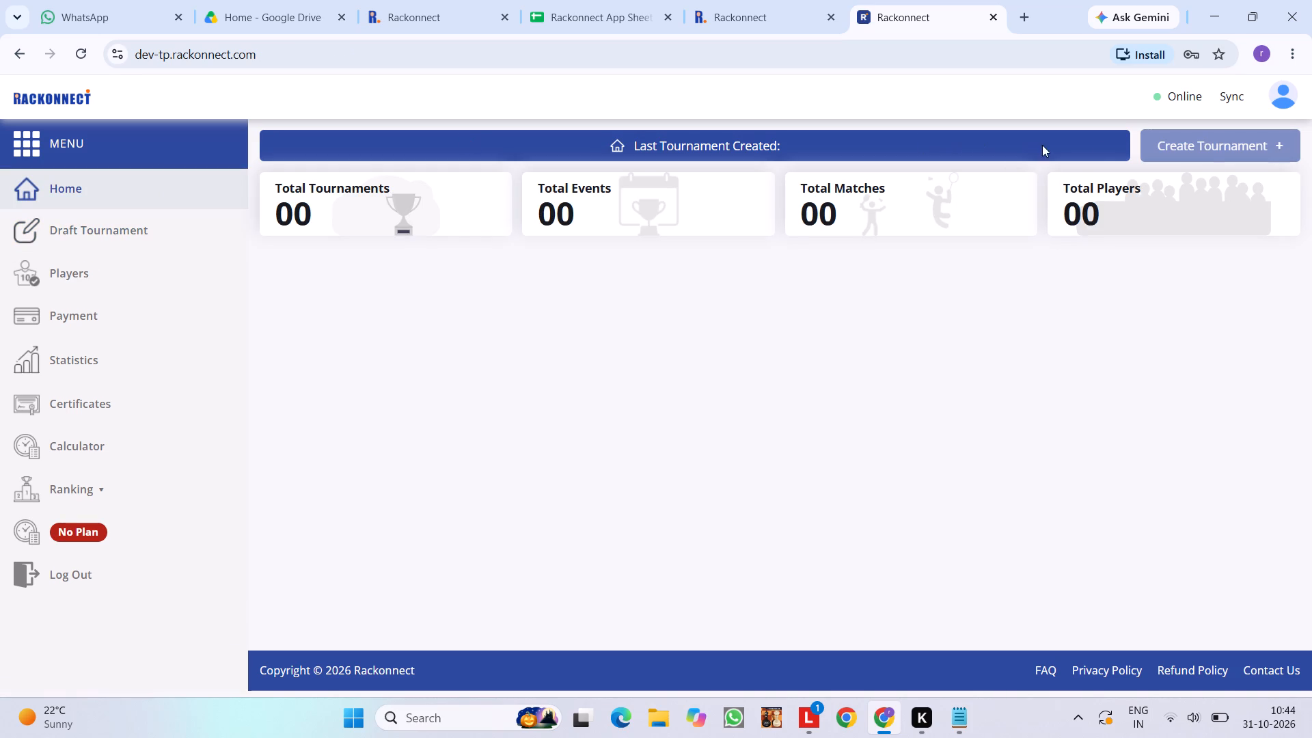
pyautogui.click(1206, 152)
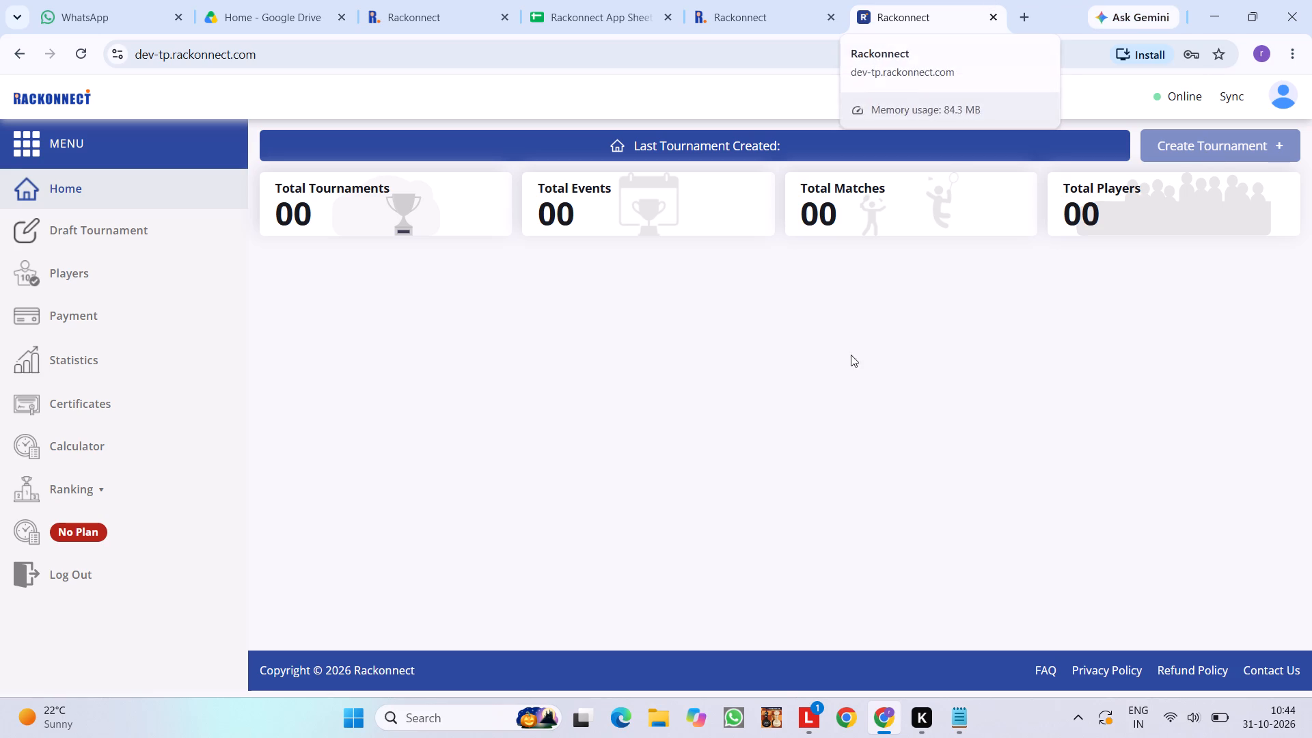
# Close the dev-tp.rackonnect.com tournament site's tab.
pyautogui.click(997, 24)
pyautogui.click(894, 8)
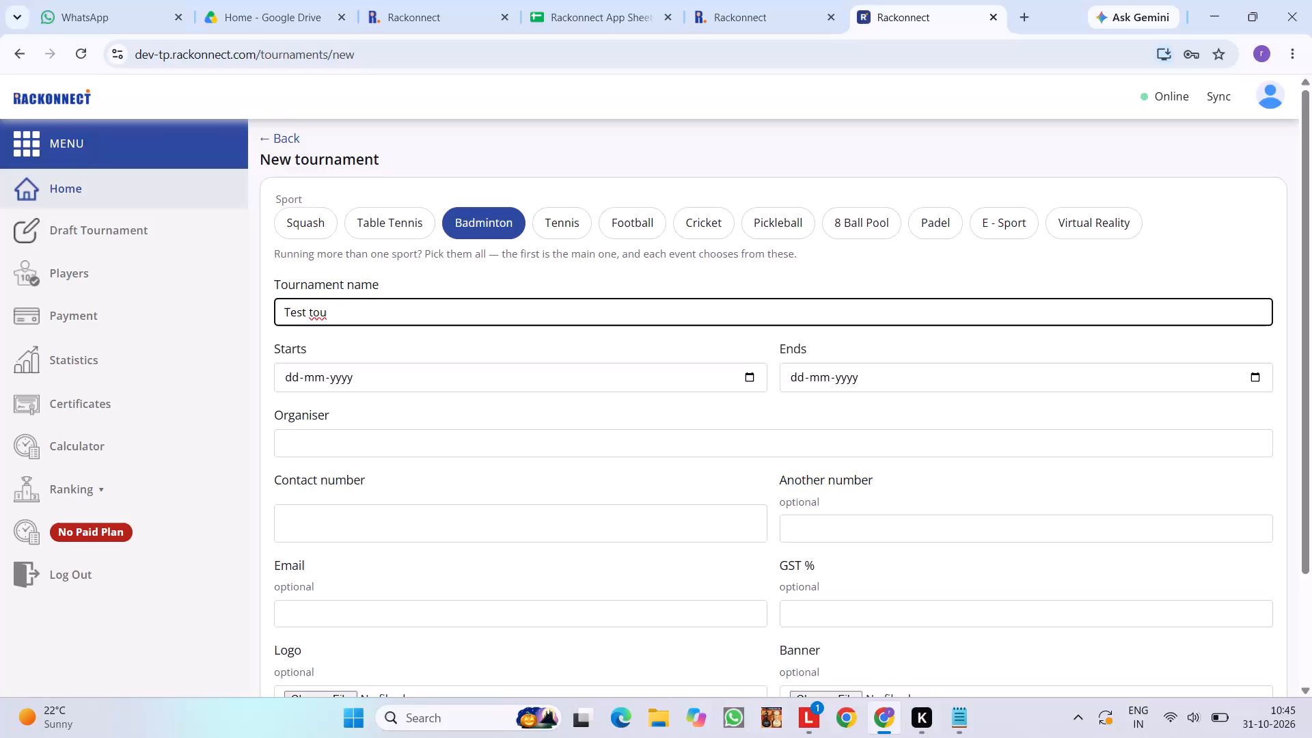
# Complete the new badminton tournament's name as "Test Badminton Tournament".
pyautogui.press('BackSpace')
pyautogui.press('BackSpace')
pyautogui.write('ournament')
pyautogui.press('space')
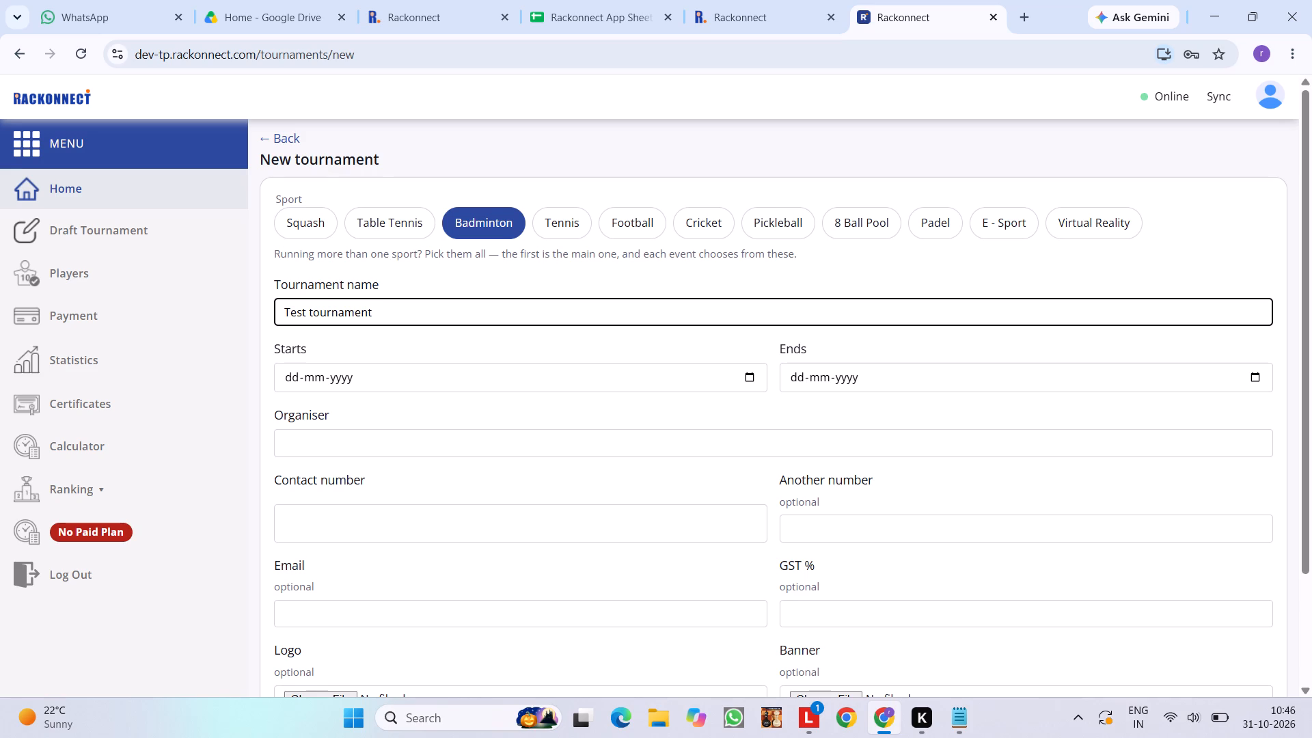
pyautogui.click(312, 319)
pyautogui.press('BackSpace')
pyautogui.hotkey('shift', 't')
pyautogui.press('Left')
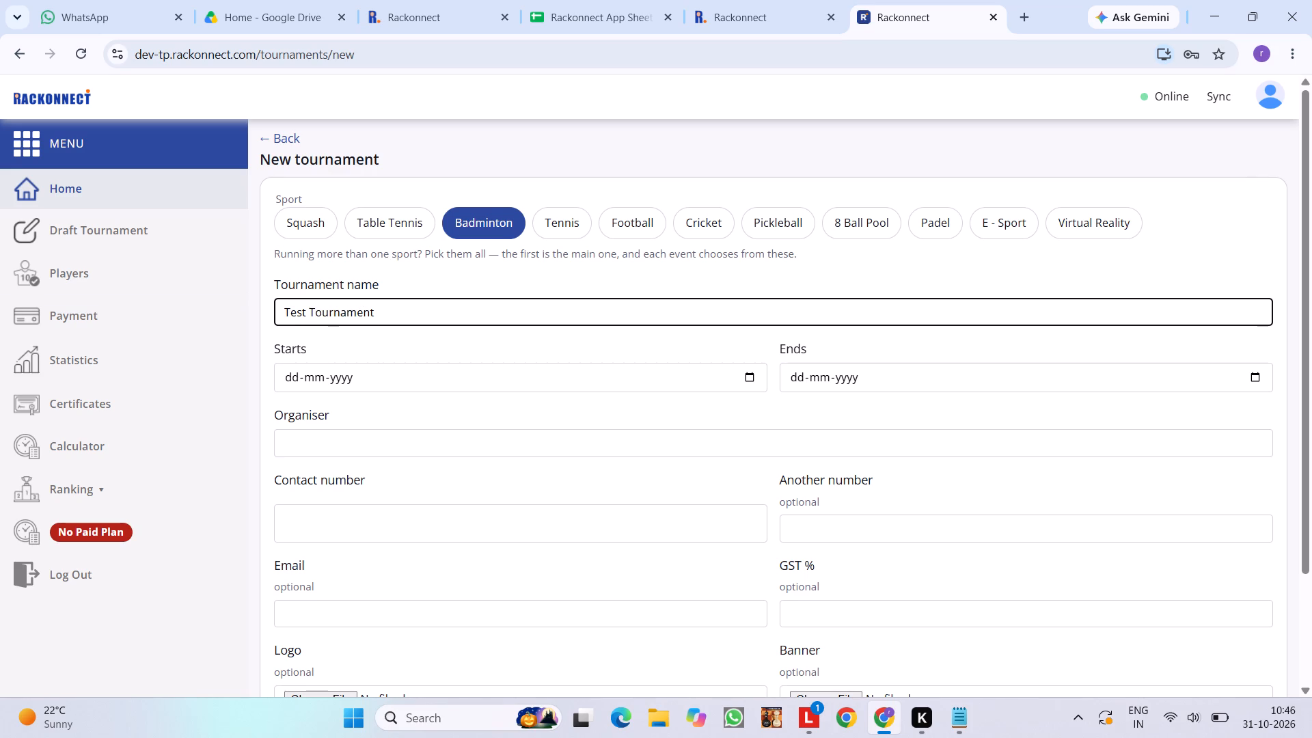
pyautogui.write('Bas')
pyautogui.press('BackSpace')
pyautogui.press('d')
pyautogui.write('minton')
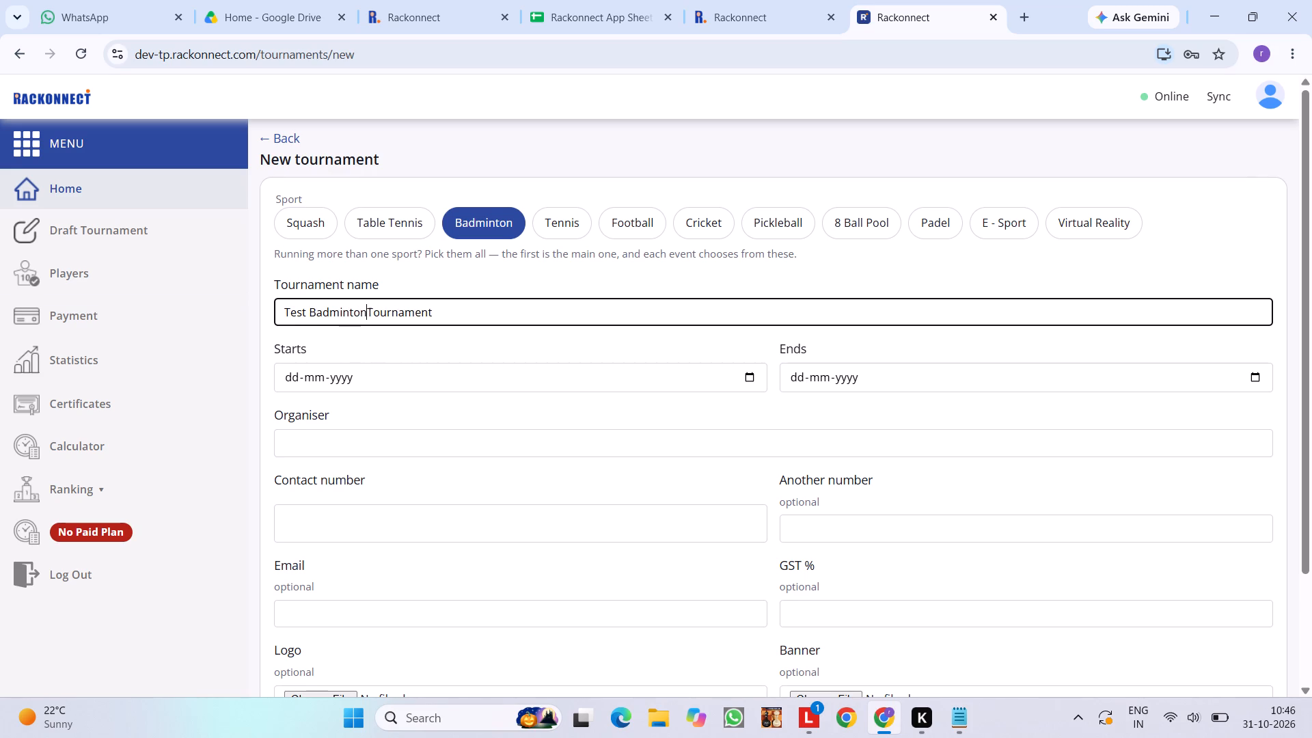
pyautogui.press('space')
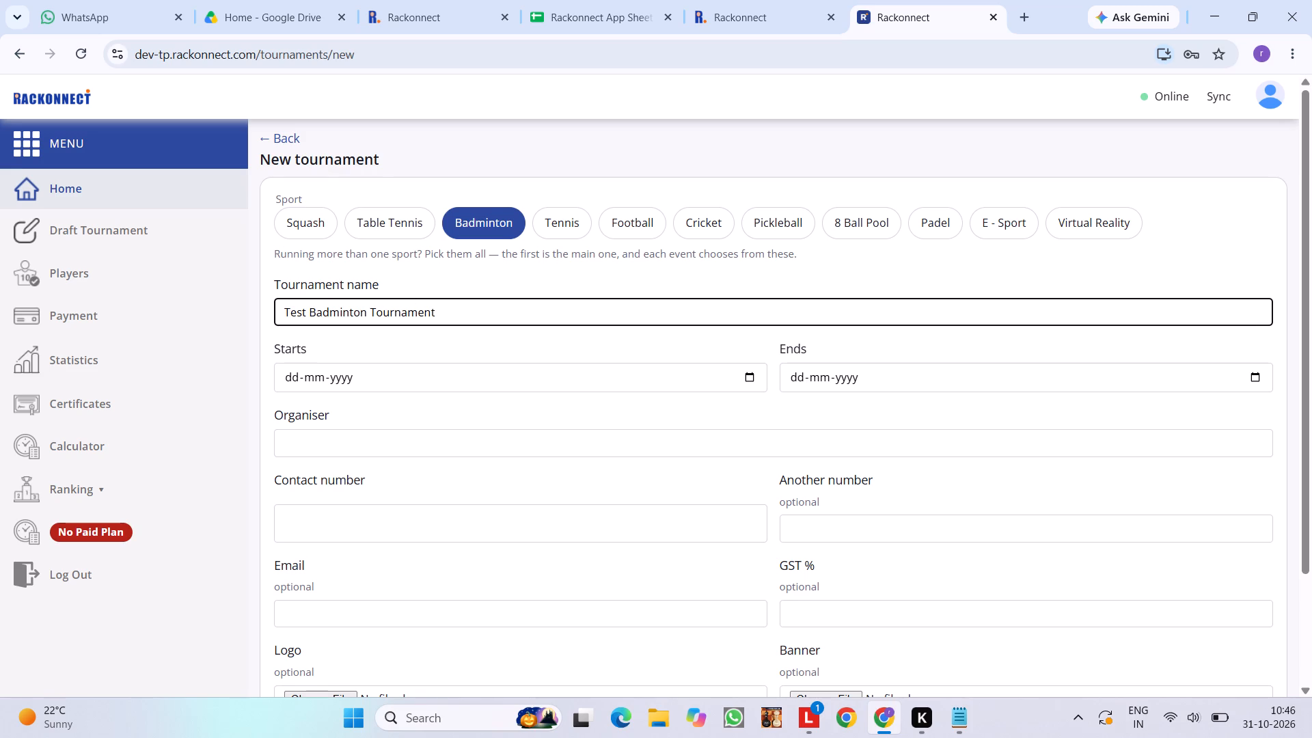
pyautogui.click(541, 263)
# Set the tournament's start date to 01-12-2026 and its end date to 02-12-2026.
pyautogui.click(749, 382)
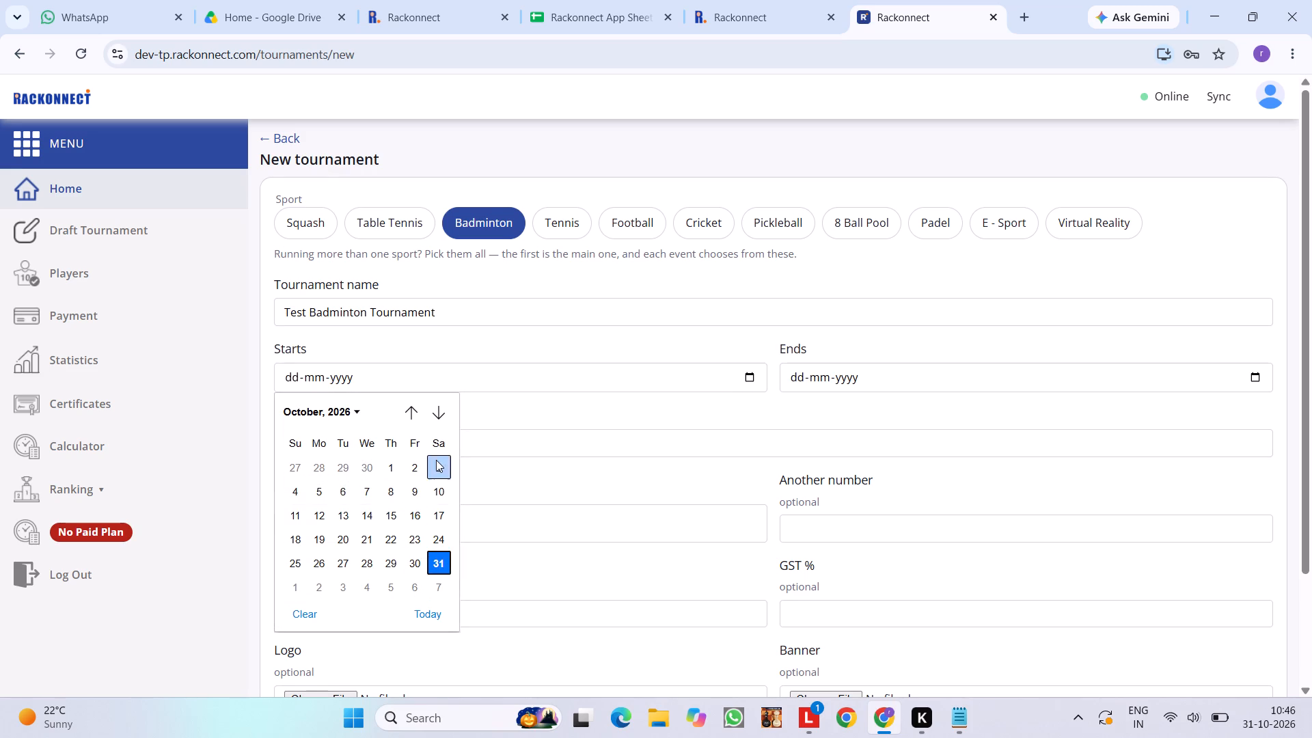
pyautogui.click(434, 415)
pyautogui.click(434, 415)
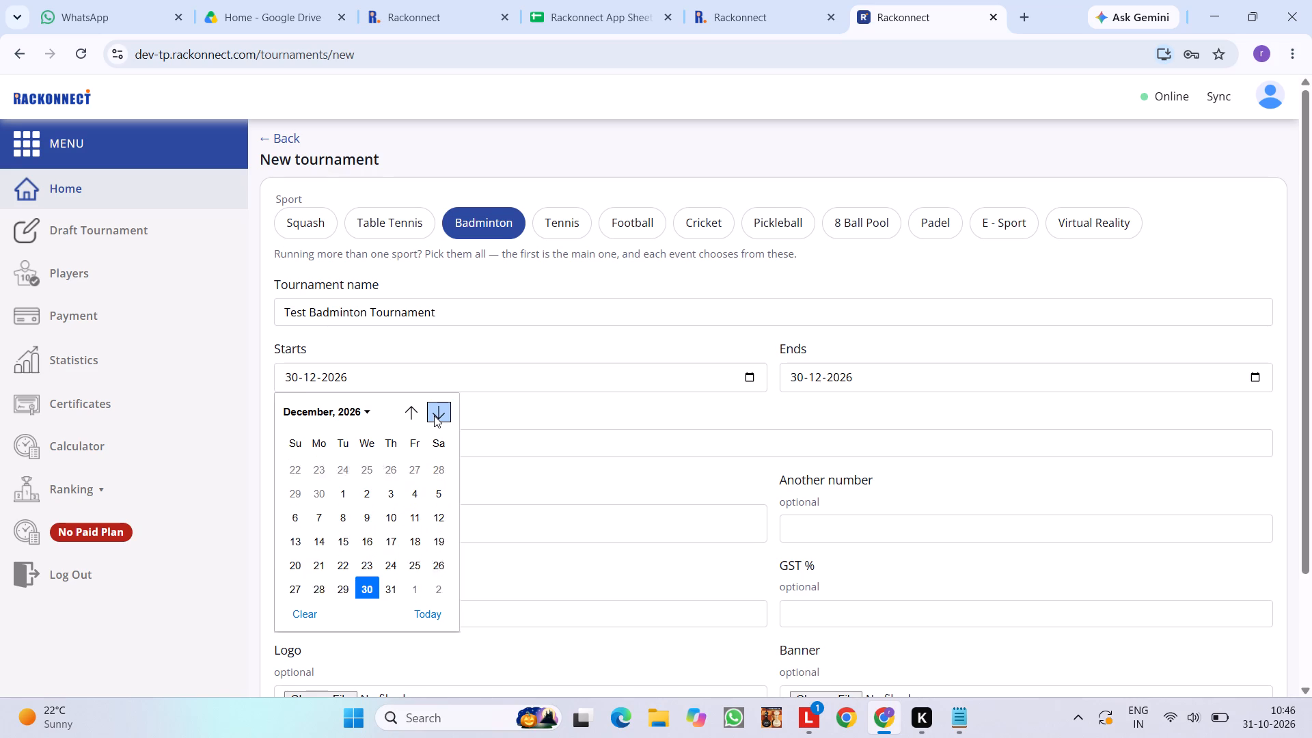
pyautogui.click(420, 411)
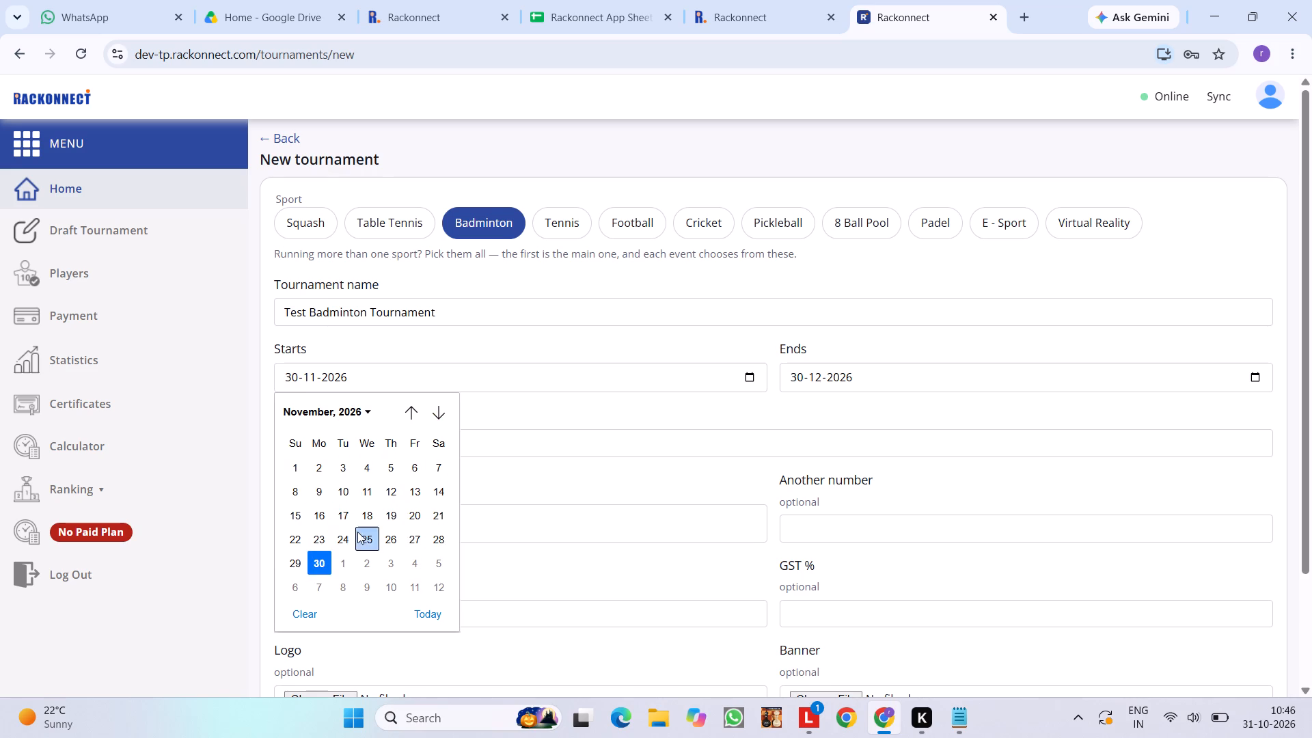
pyautogui.click(441, 419)
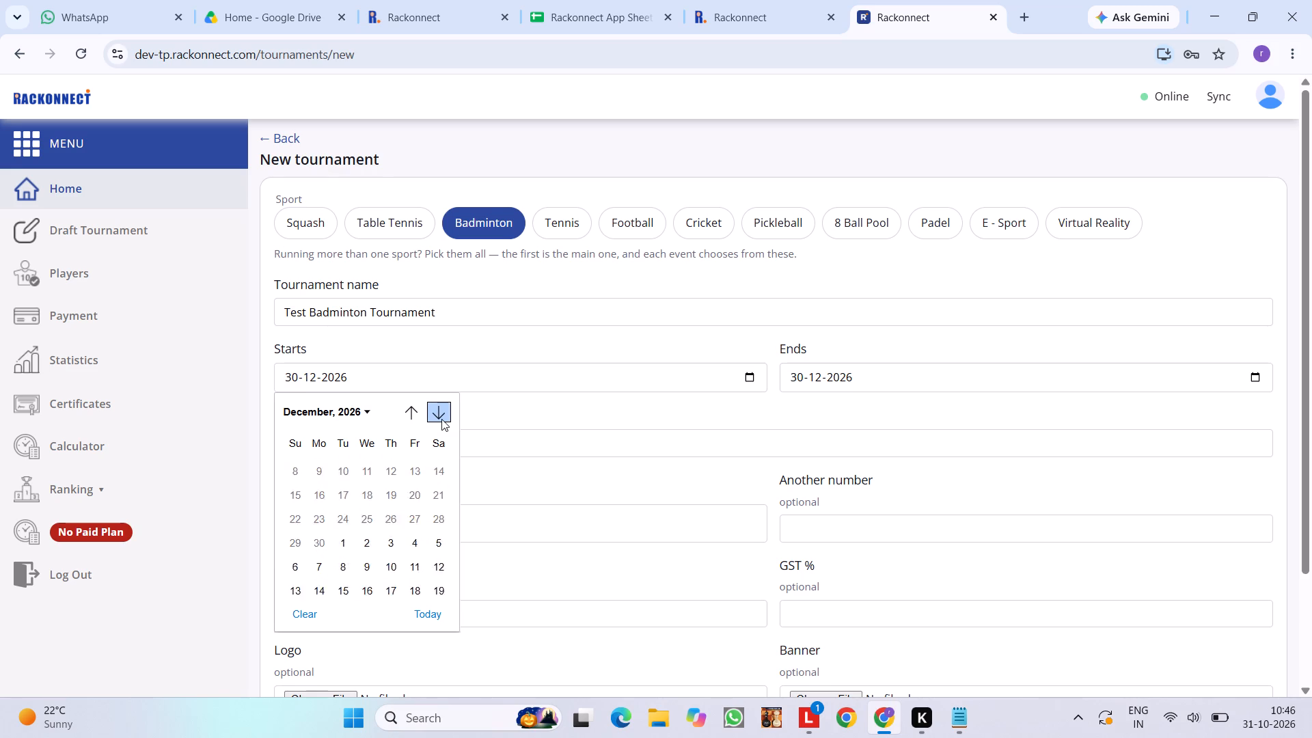
pyautogui.click(353, 466)
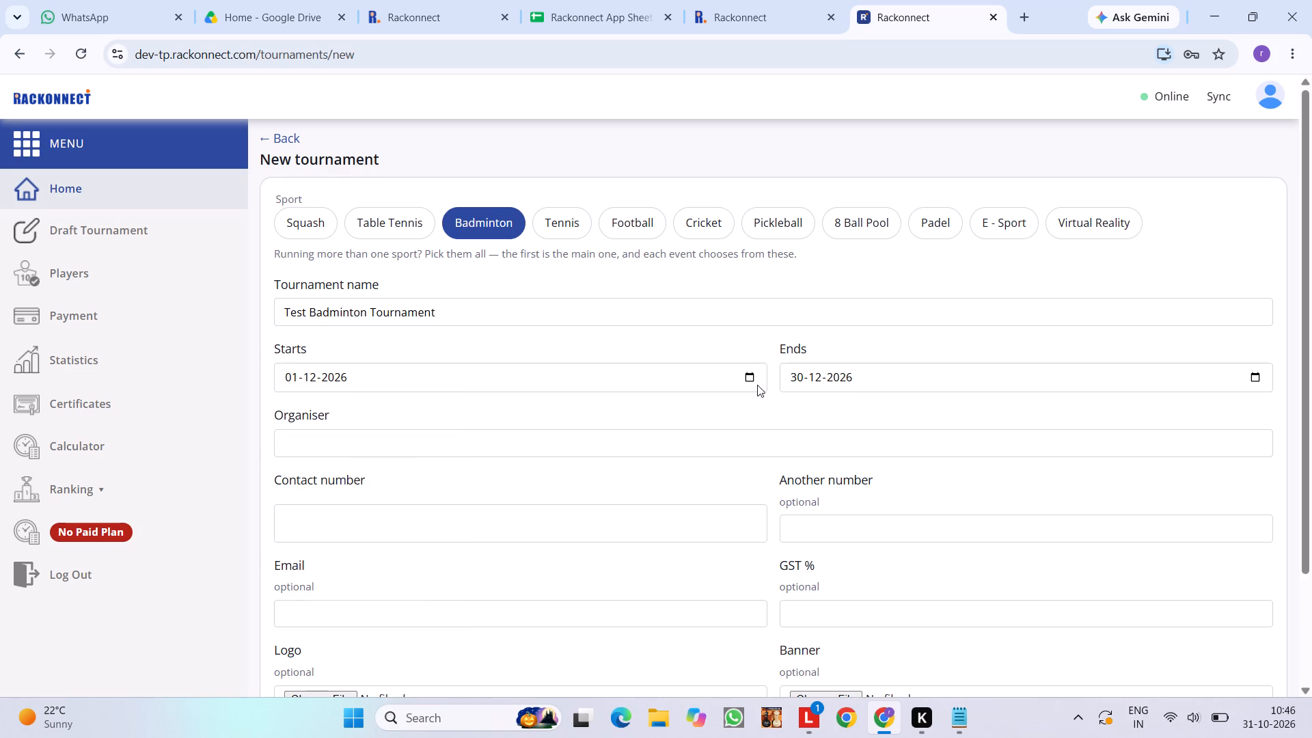
pyautogui.click(1260, 377)
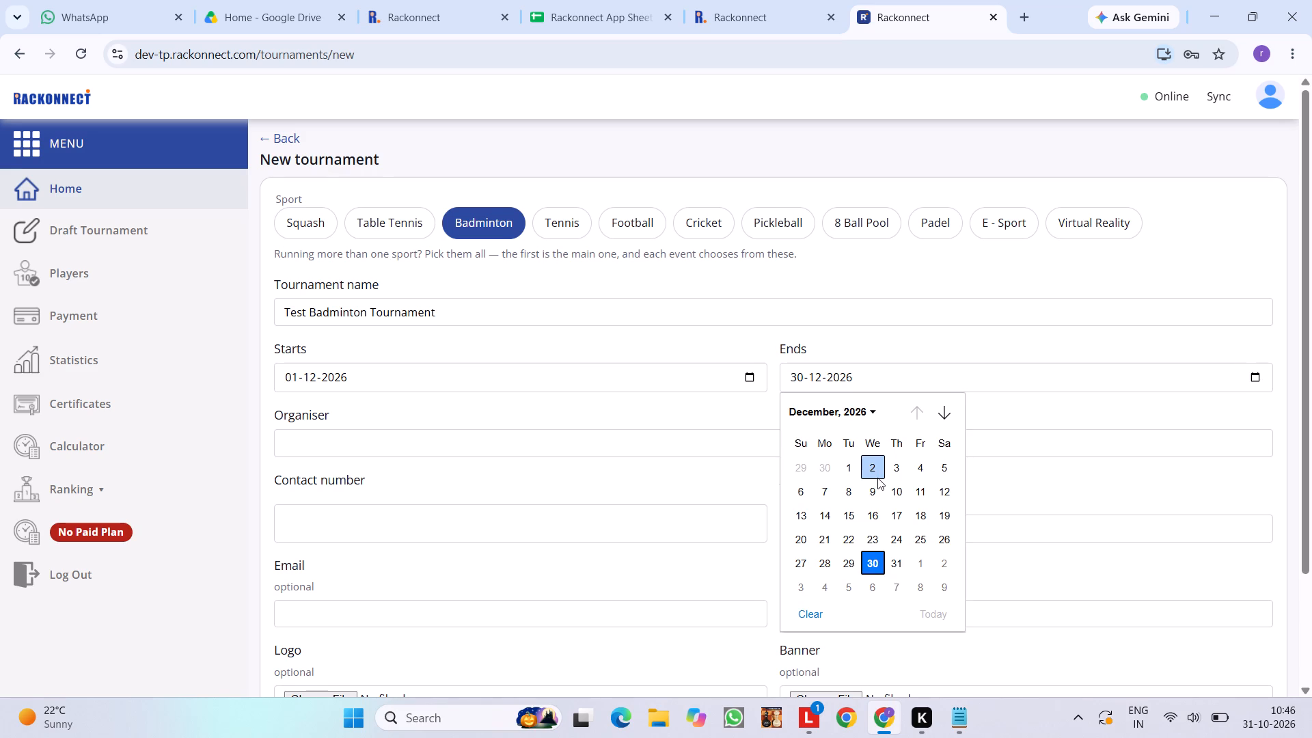
pyautogui.click(877, 478)
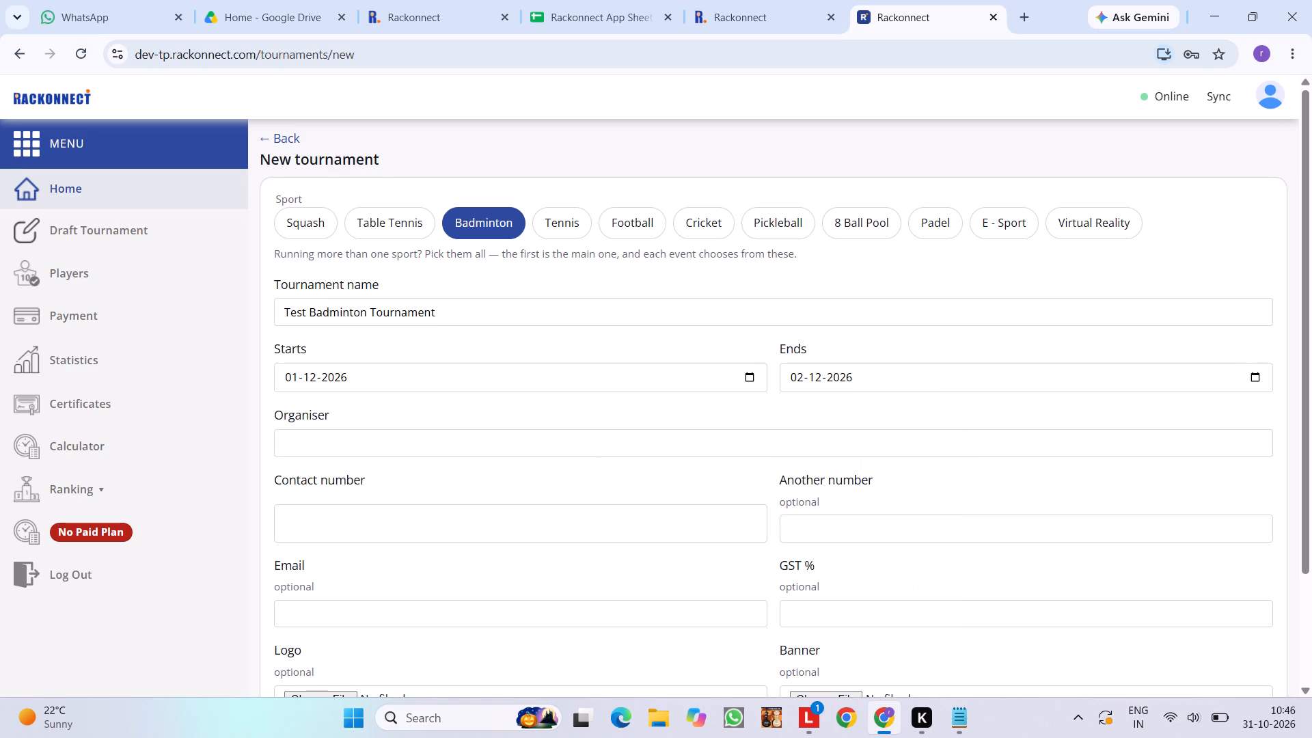
# Enter Roopali as the tournament's organiser.
pyautogui.click(386, 452)
pyautogui.write('Roopali')
pyautogui.press('space')
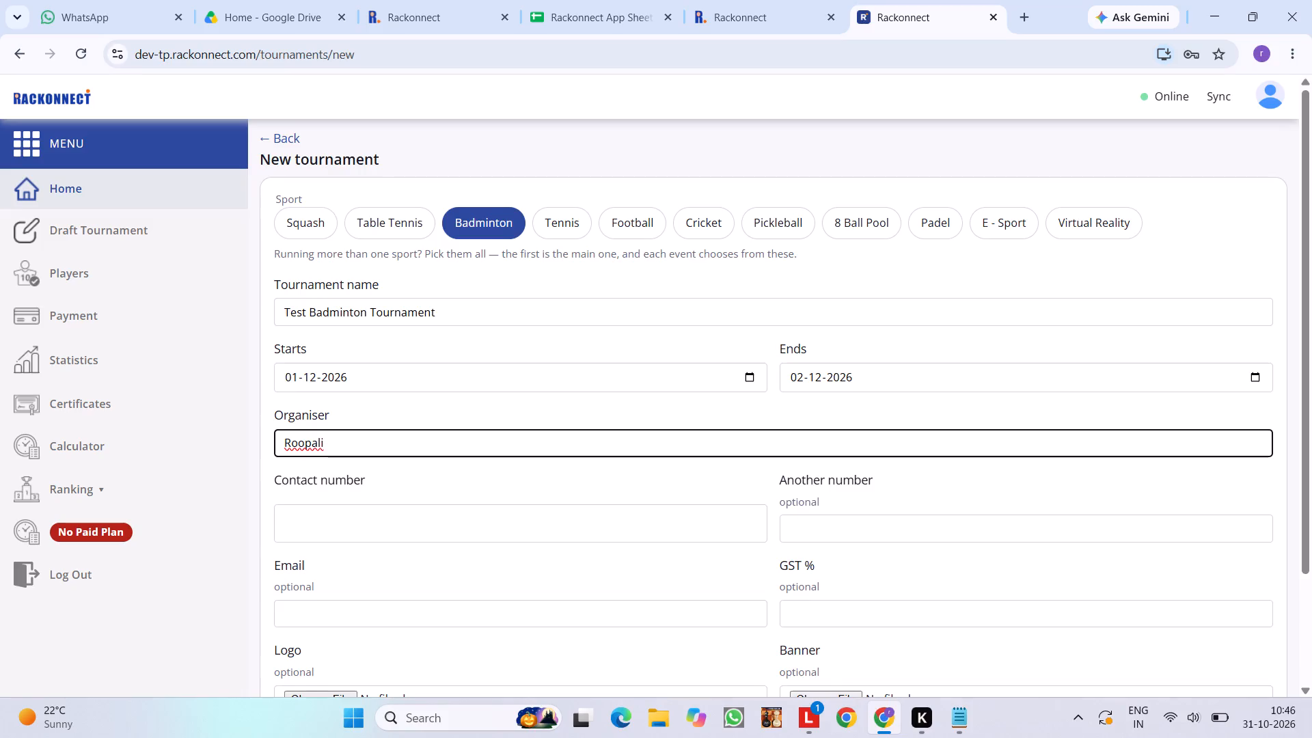
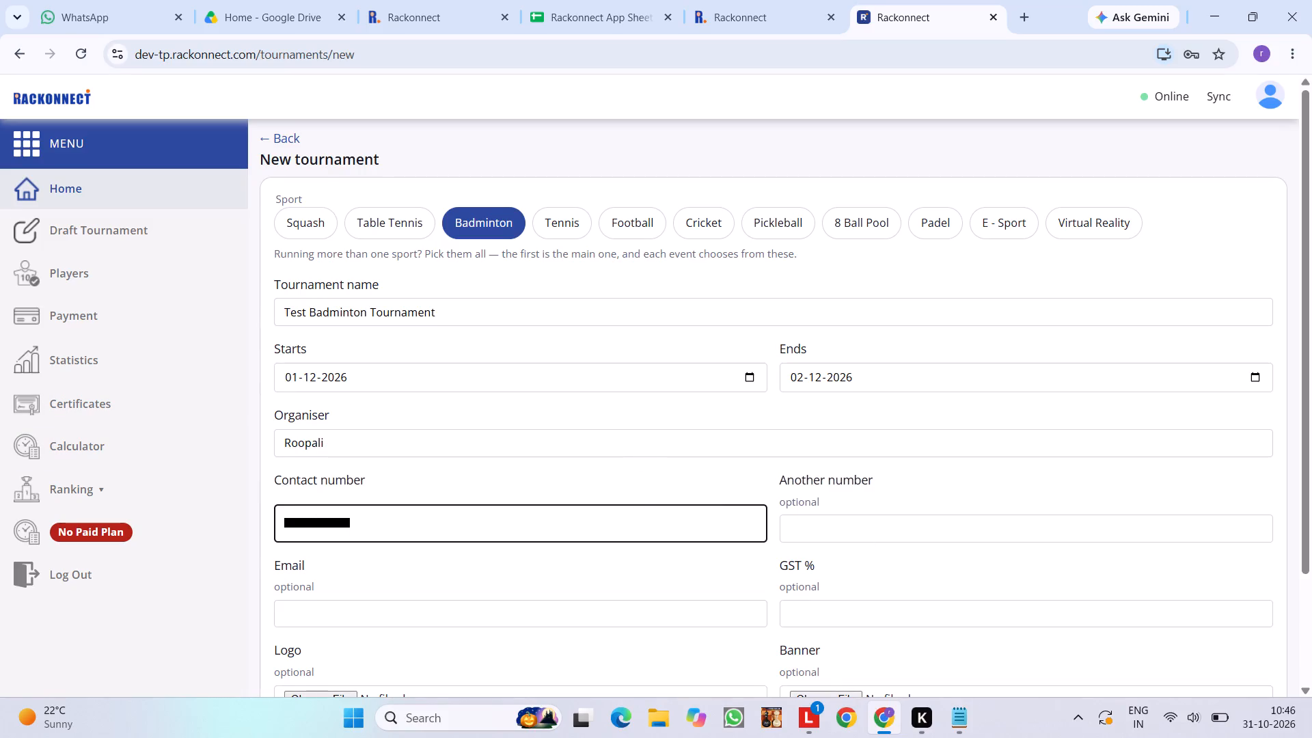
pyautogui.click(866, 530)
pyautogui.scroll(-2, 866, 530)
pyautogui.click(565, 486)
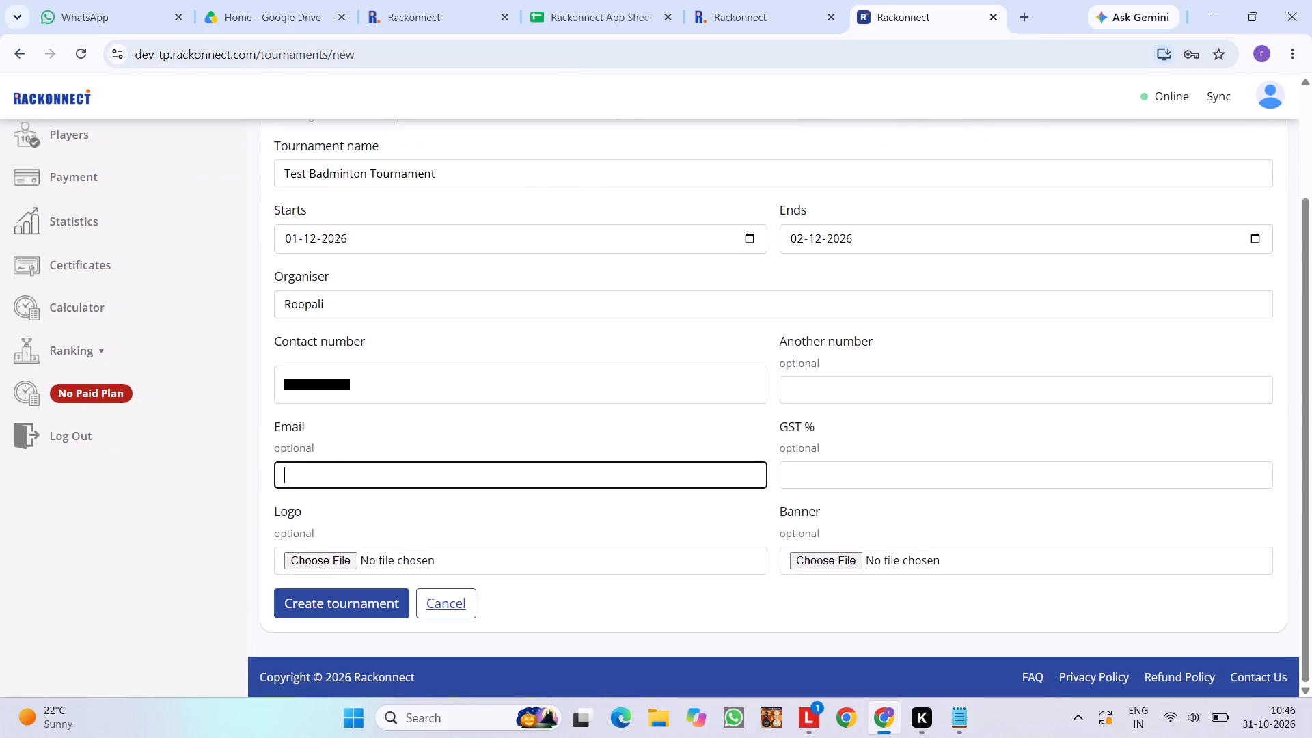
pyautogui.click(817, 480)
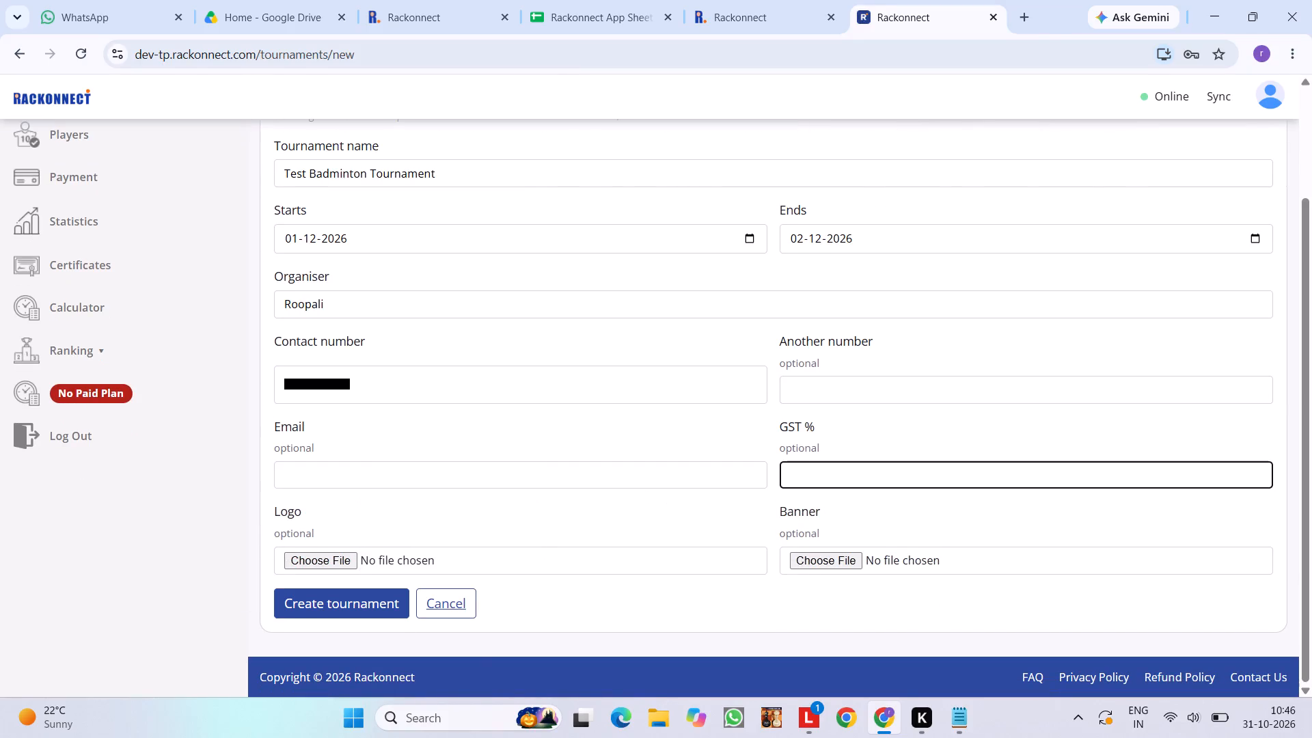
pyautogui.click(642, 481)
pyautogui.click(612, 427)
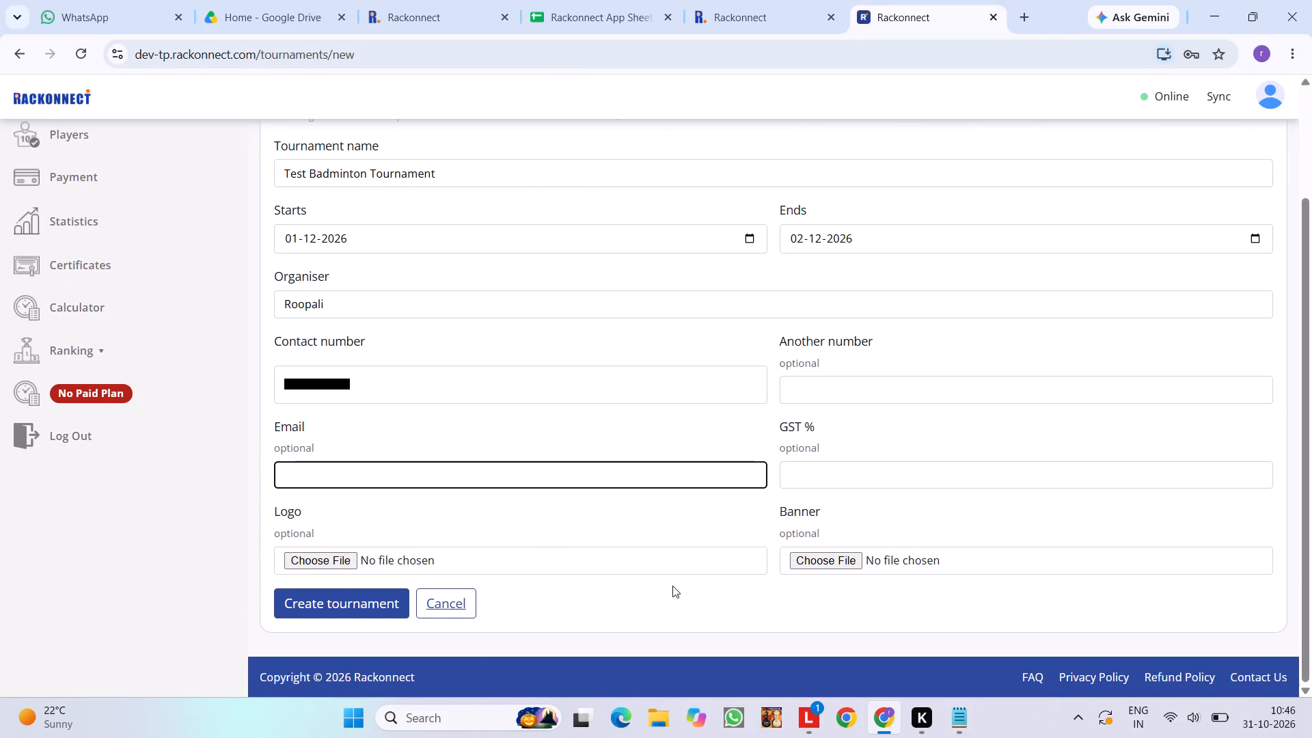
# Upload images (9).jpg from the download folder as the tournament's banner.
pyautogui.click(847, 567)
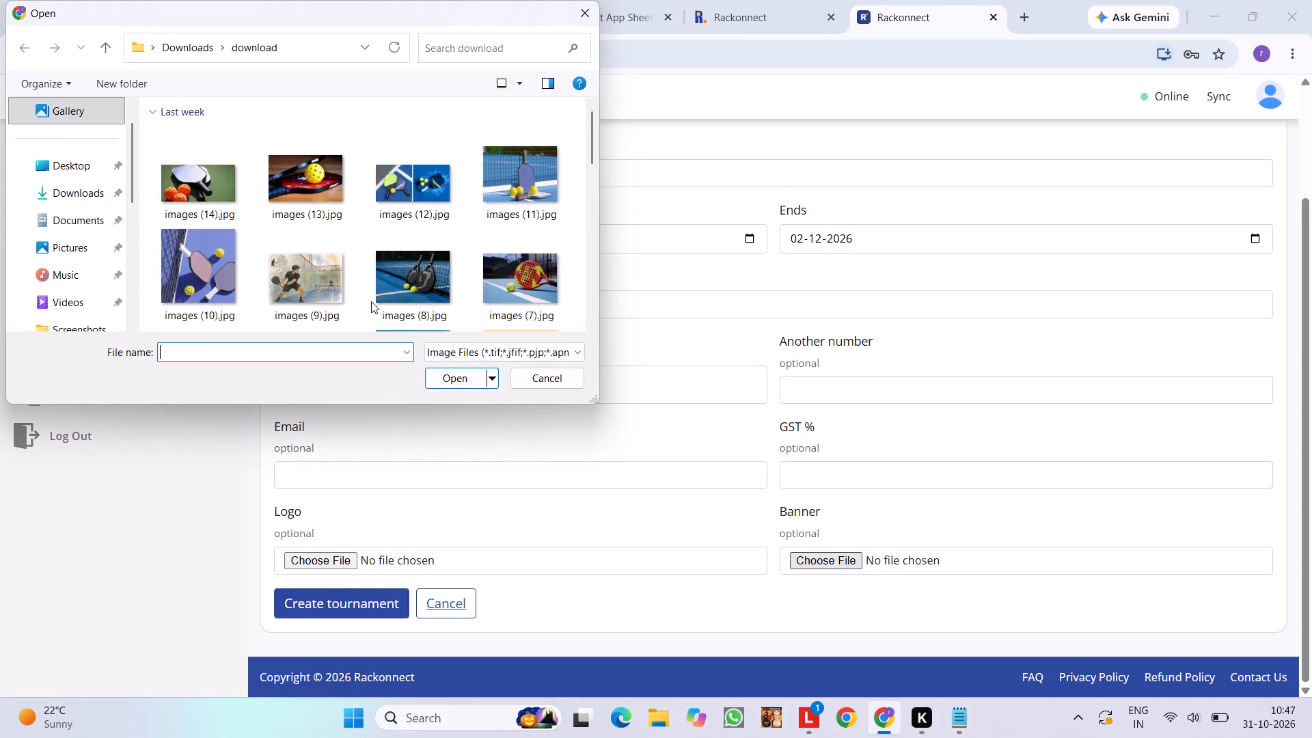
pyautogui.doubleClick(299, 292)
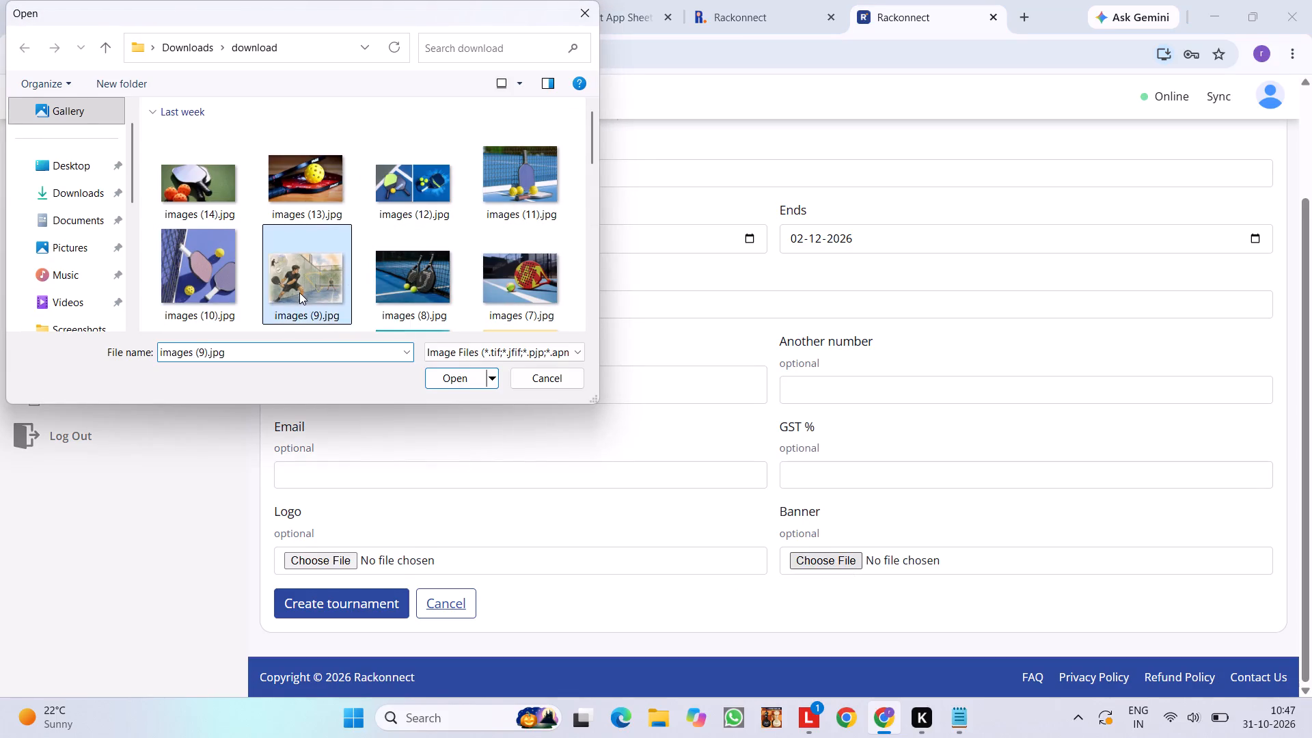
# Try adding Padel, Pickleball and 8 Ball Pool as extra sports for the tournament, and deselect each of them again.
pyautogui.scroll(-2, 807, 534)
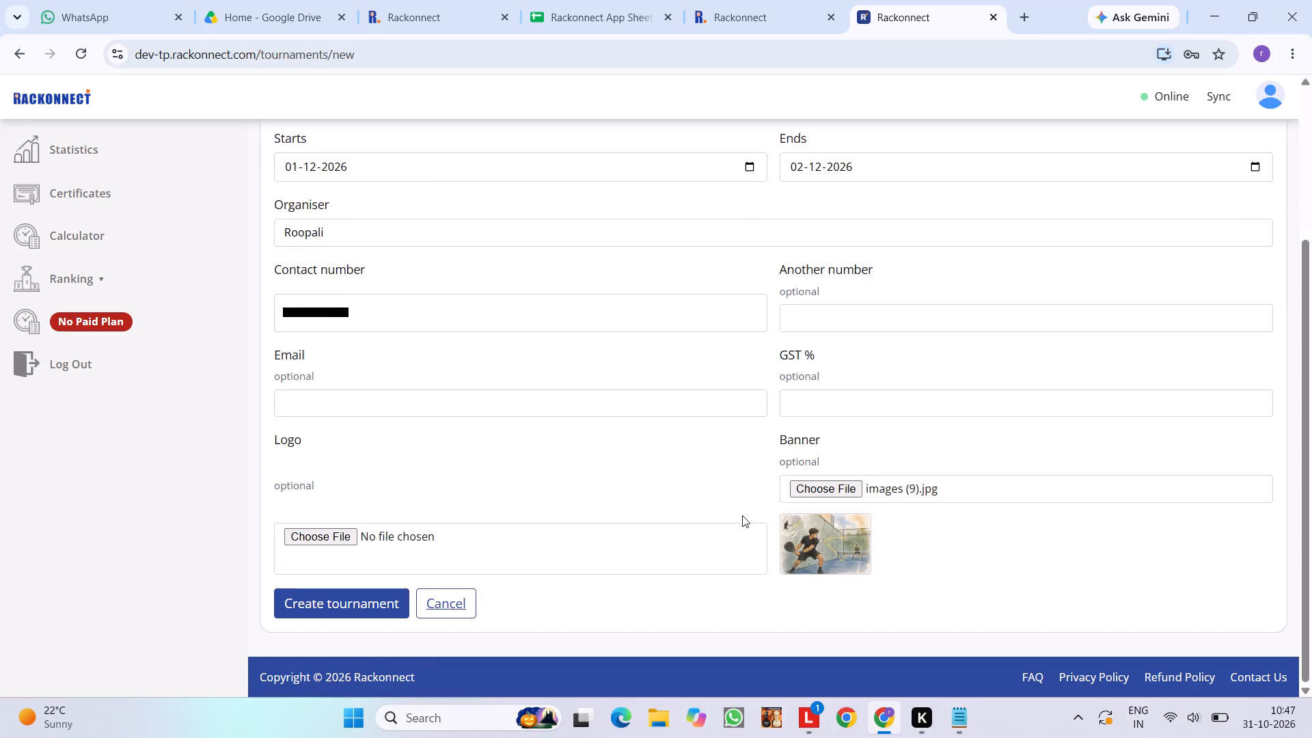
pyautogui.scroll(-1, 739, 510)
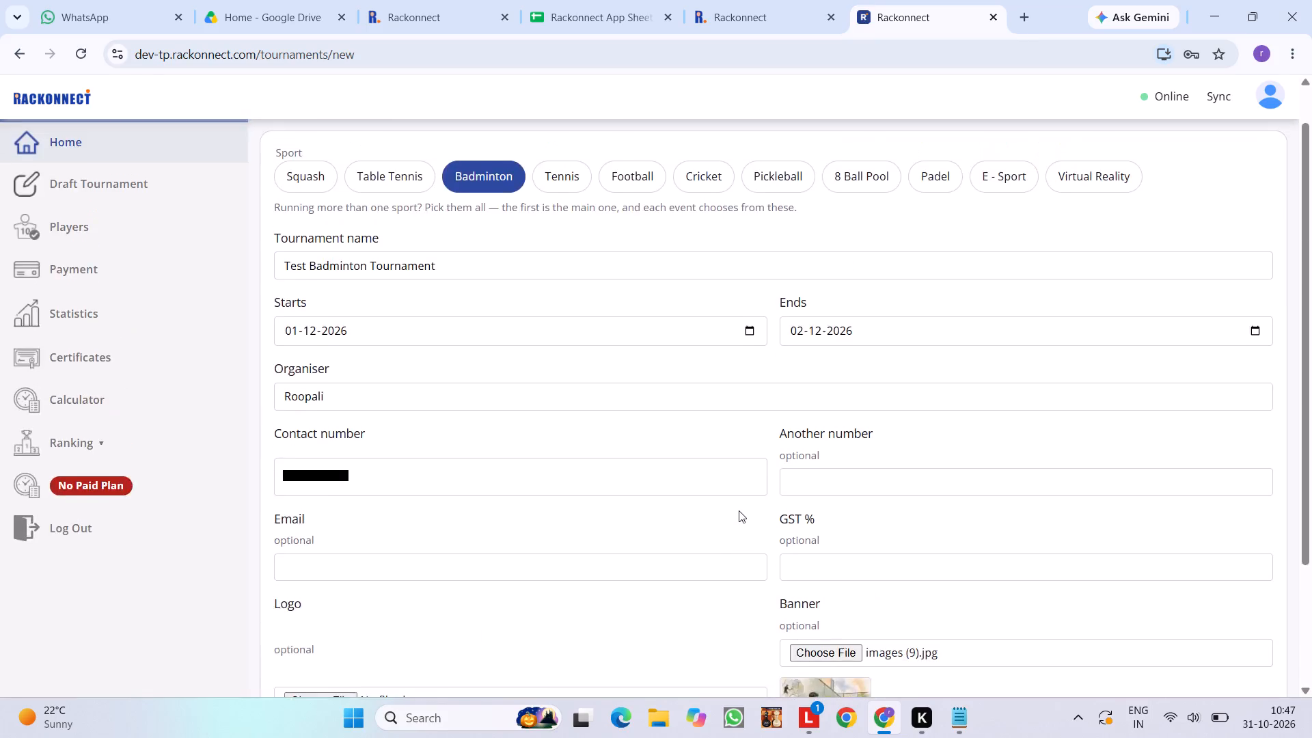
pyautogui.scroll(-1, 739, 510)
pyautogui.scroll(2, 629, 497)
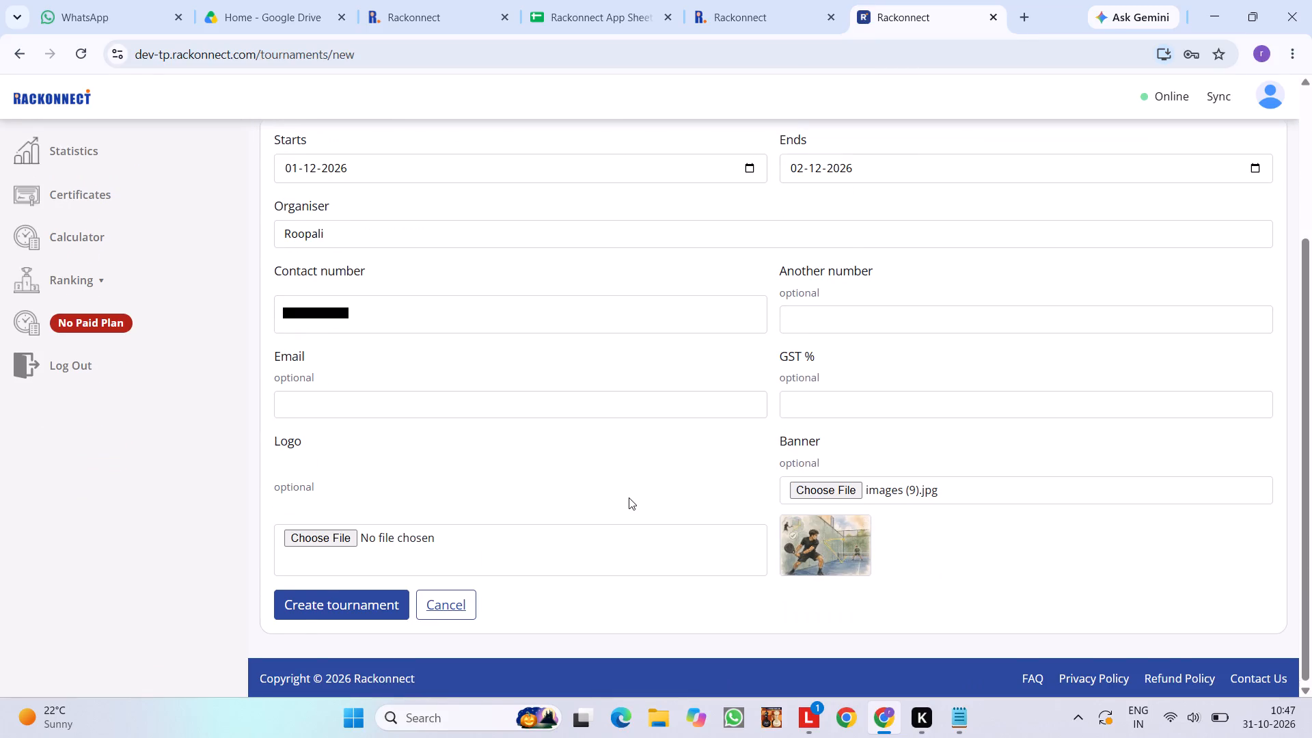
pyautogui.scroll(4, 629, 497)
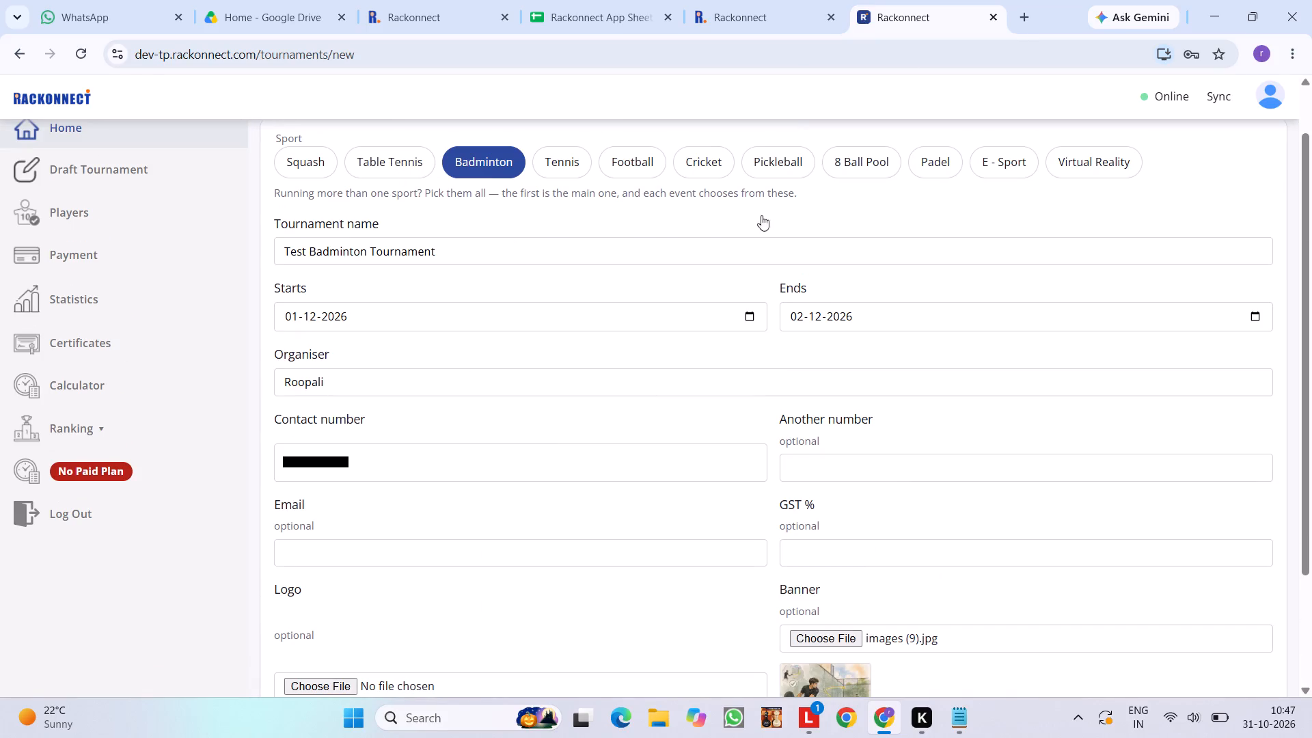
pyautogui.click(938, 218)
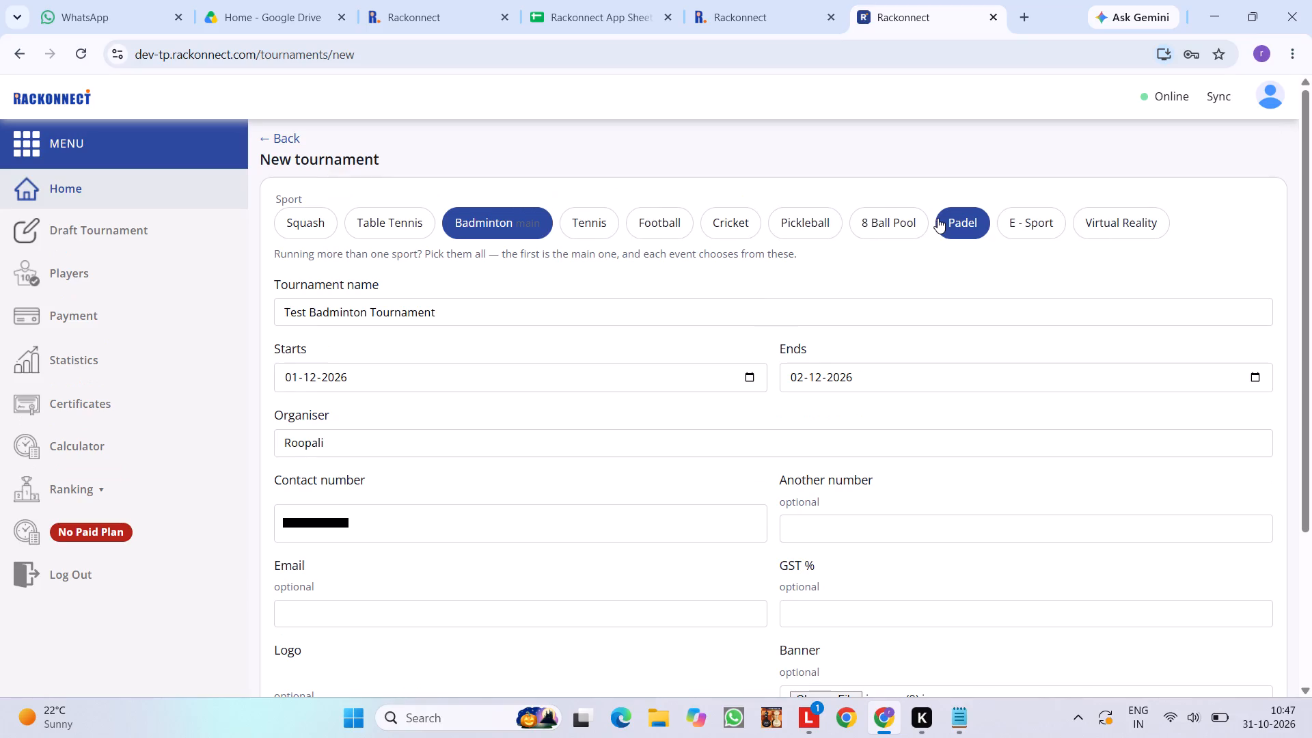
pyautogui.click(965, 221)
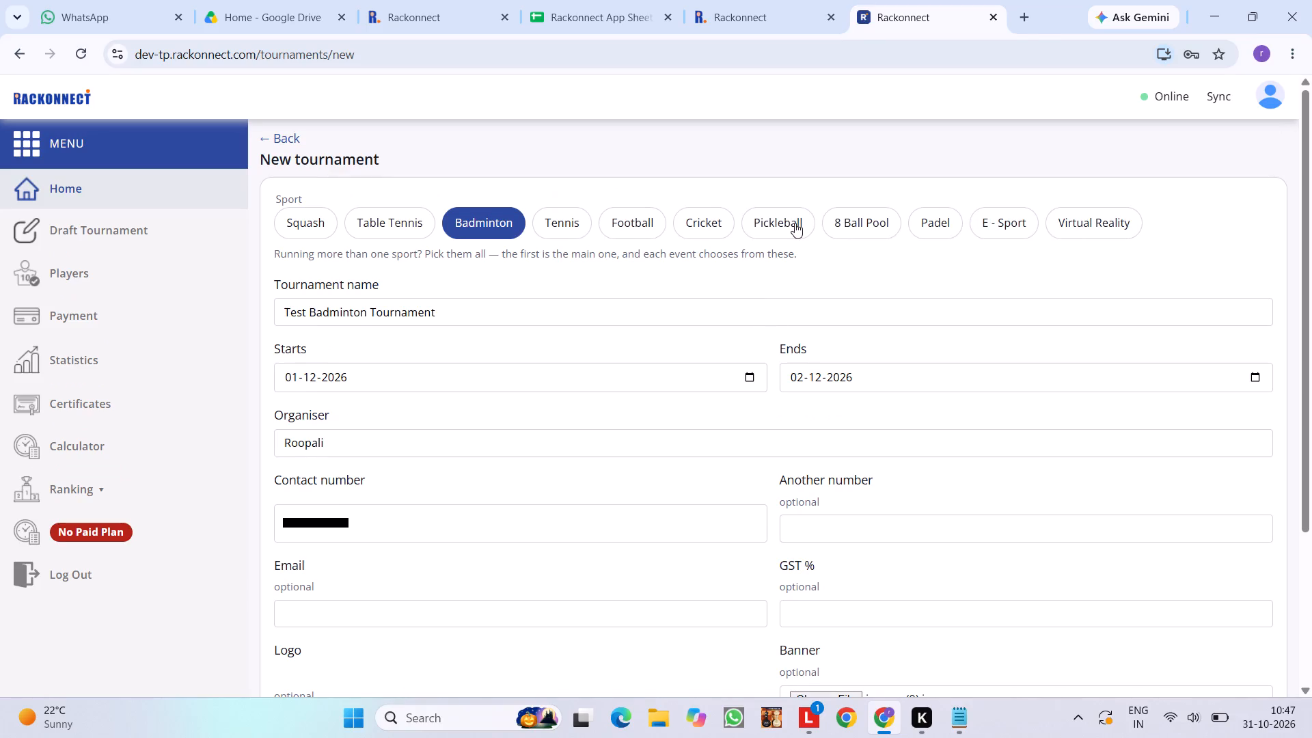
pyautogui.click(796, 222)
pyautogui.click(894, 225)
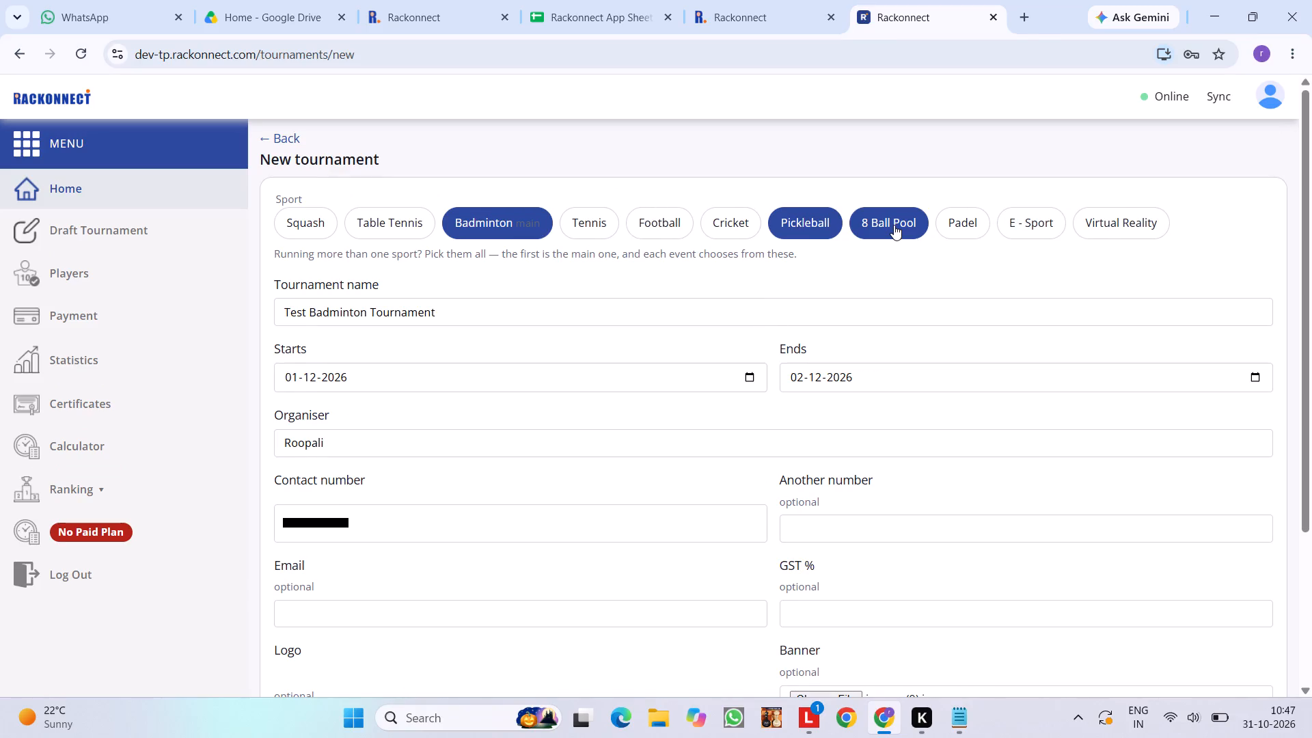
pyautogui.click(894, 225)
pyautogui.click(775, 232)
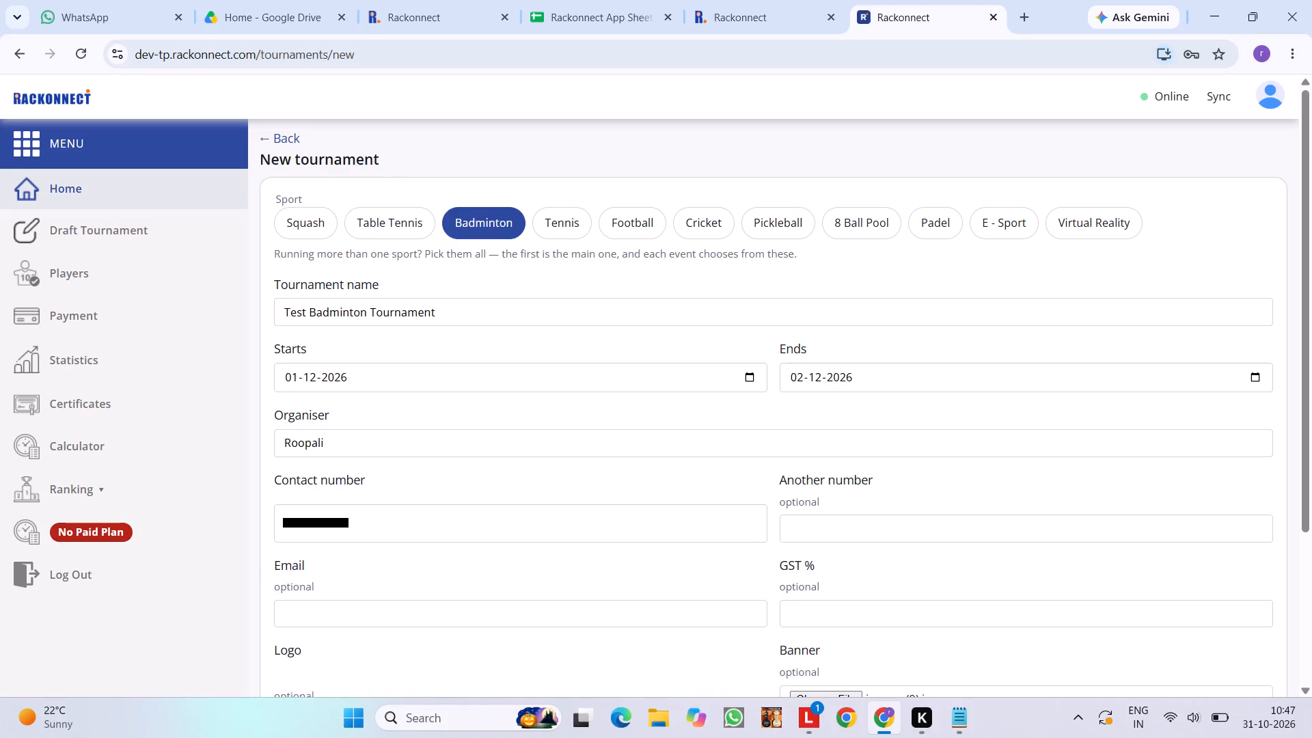
# Replace the tournament's banner with the shuttlecock picture images (1).jpg from the download folder.
pyautogui.scroll(-1, 776, 286)
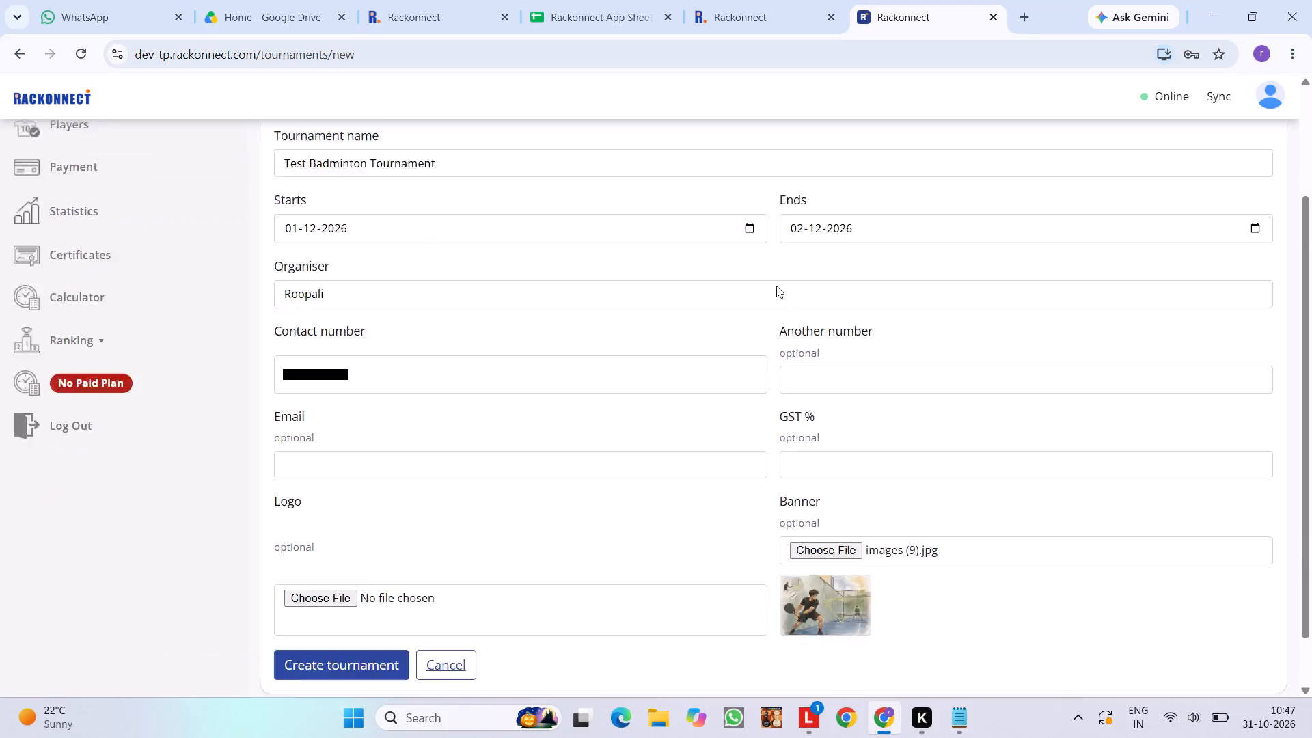
pyautogui.scroll(-4, 776, 286)
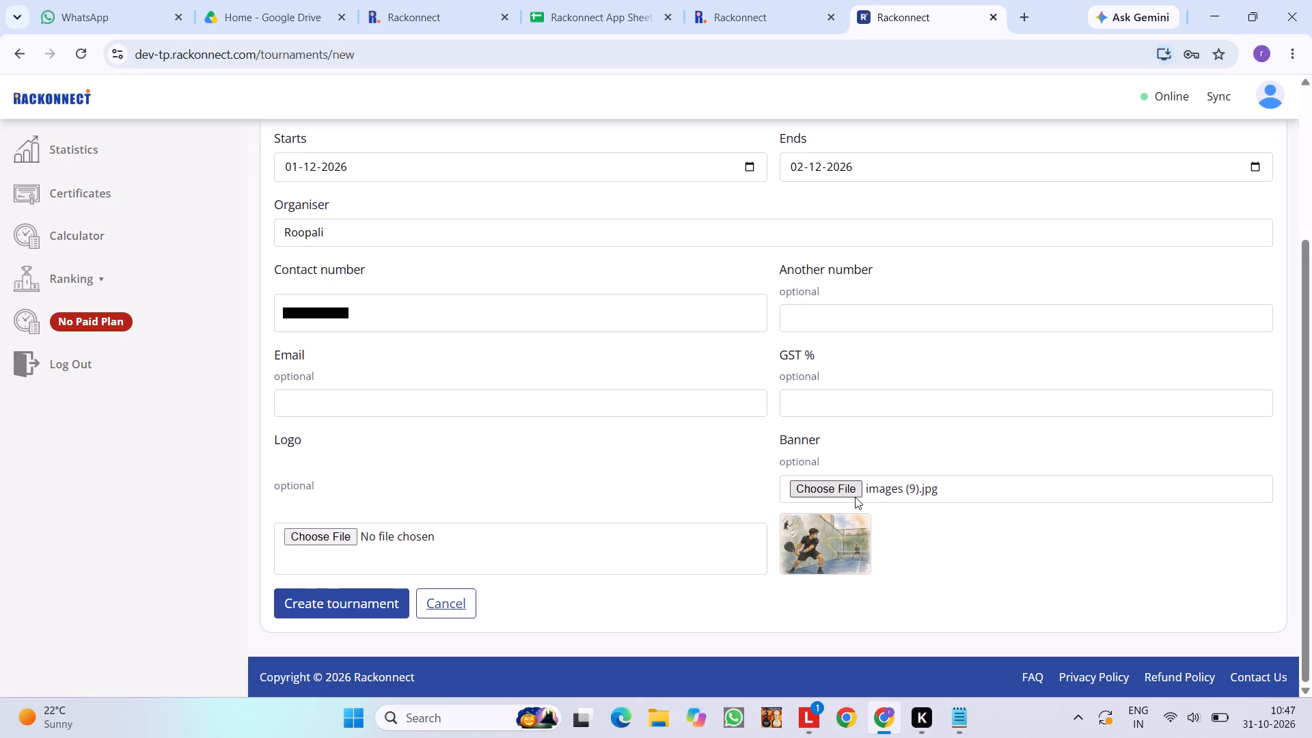
pyautogui.click(849, 494)
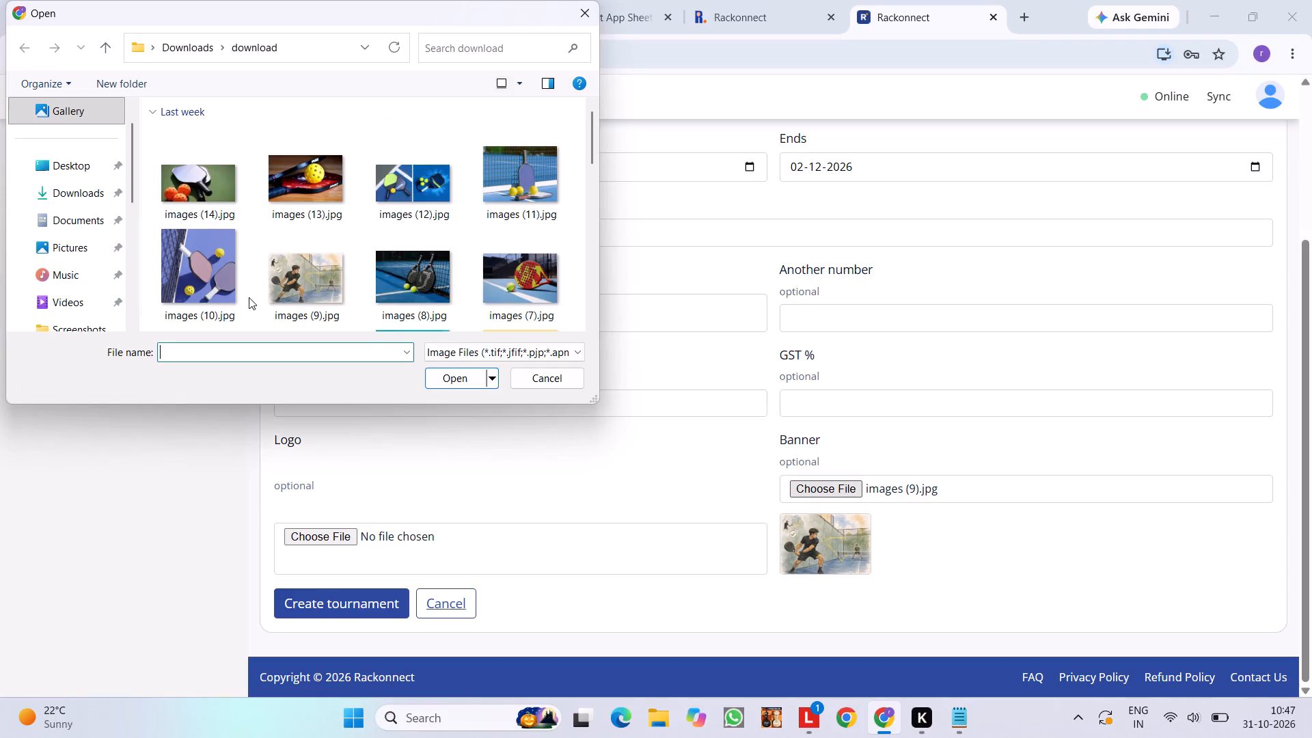
pyautogui.scroll(-1, 310, 223)
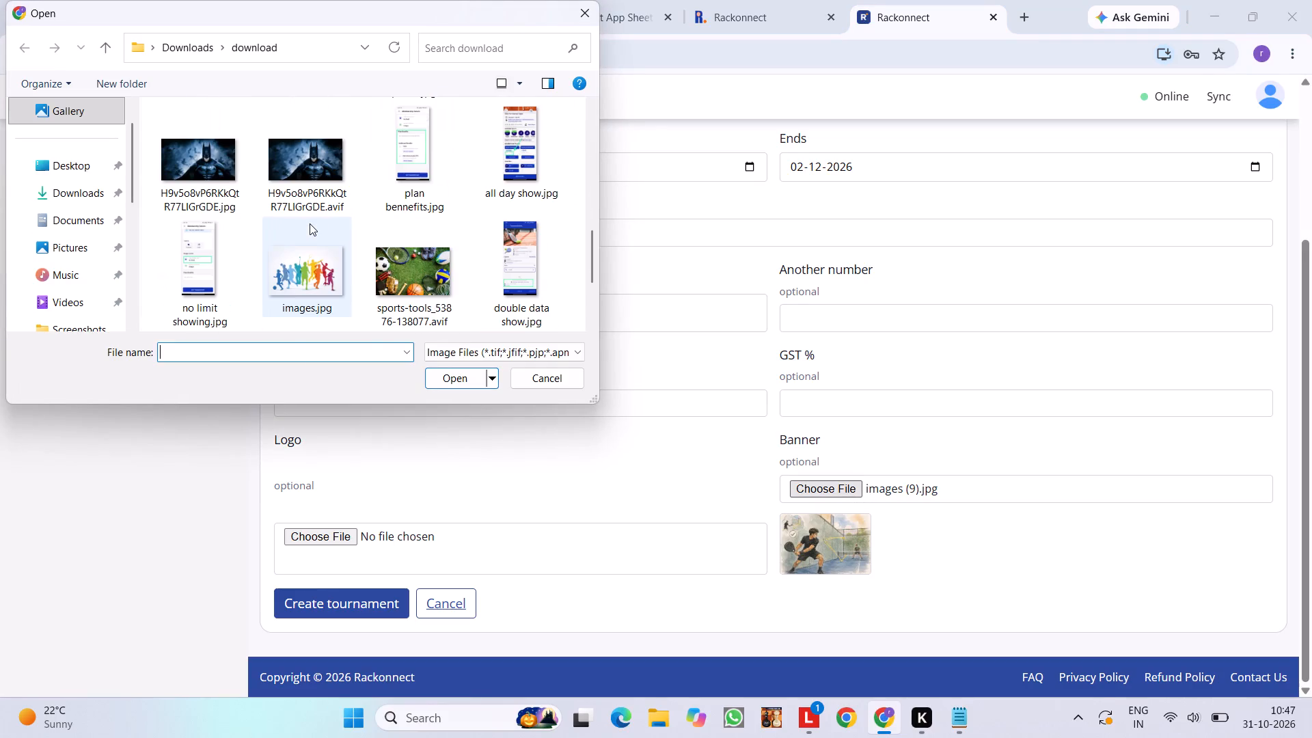
pyautogui.scroll(-1, 310, 223)
pyautogui.scroll(1, 310, 223)
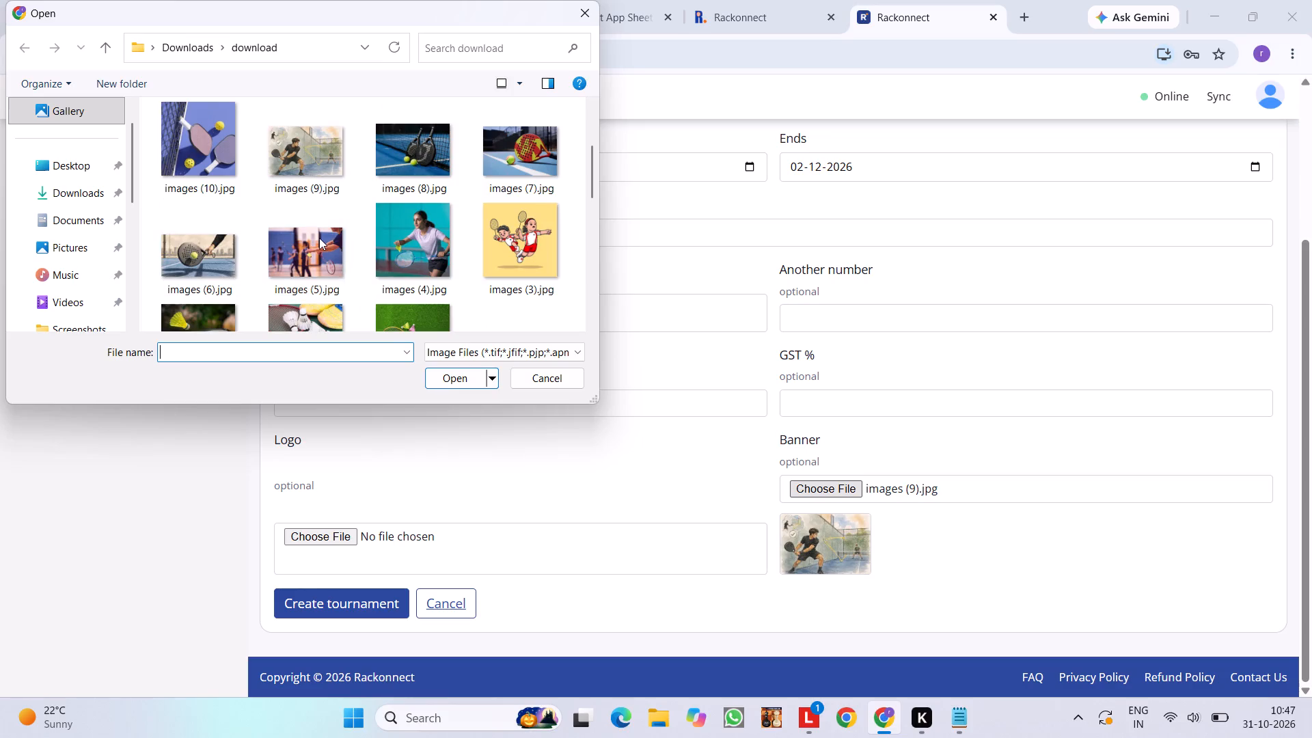
pyautogui.scroll(-1, 382, 241)
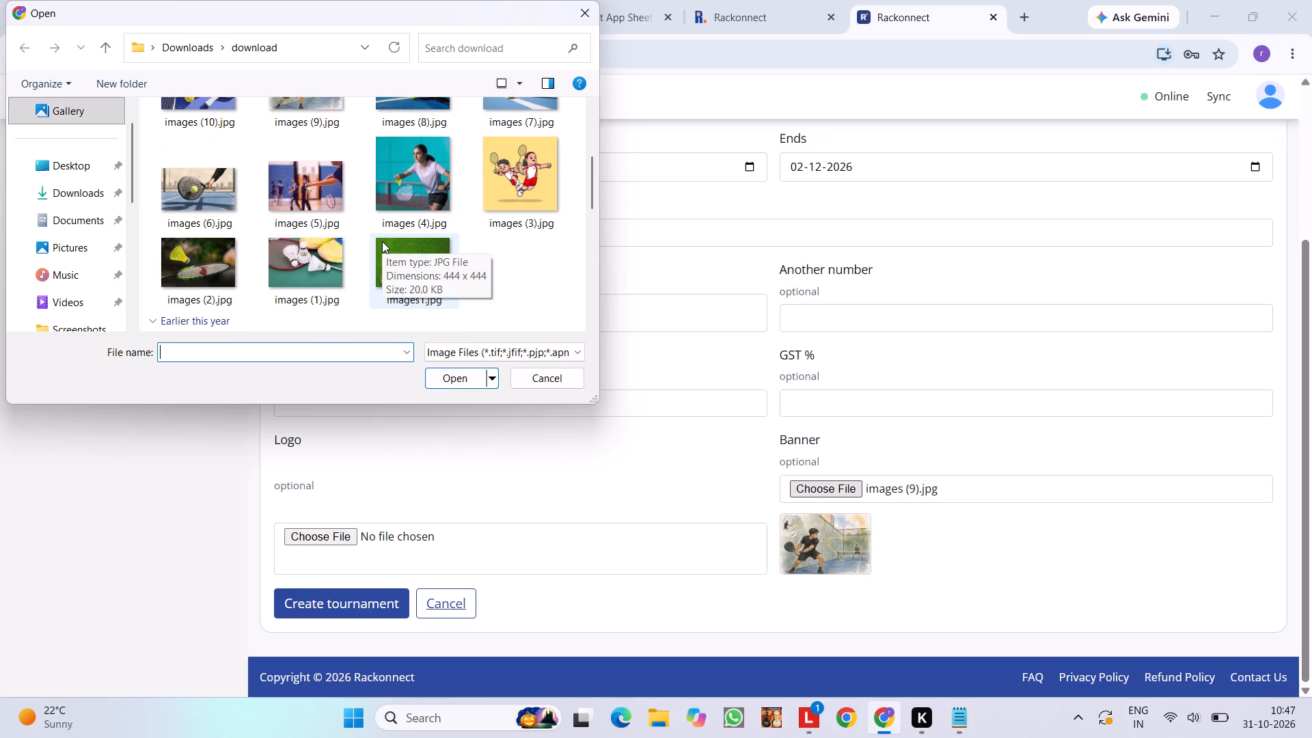
pyautogui.scroll(-1, 382, 241)
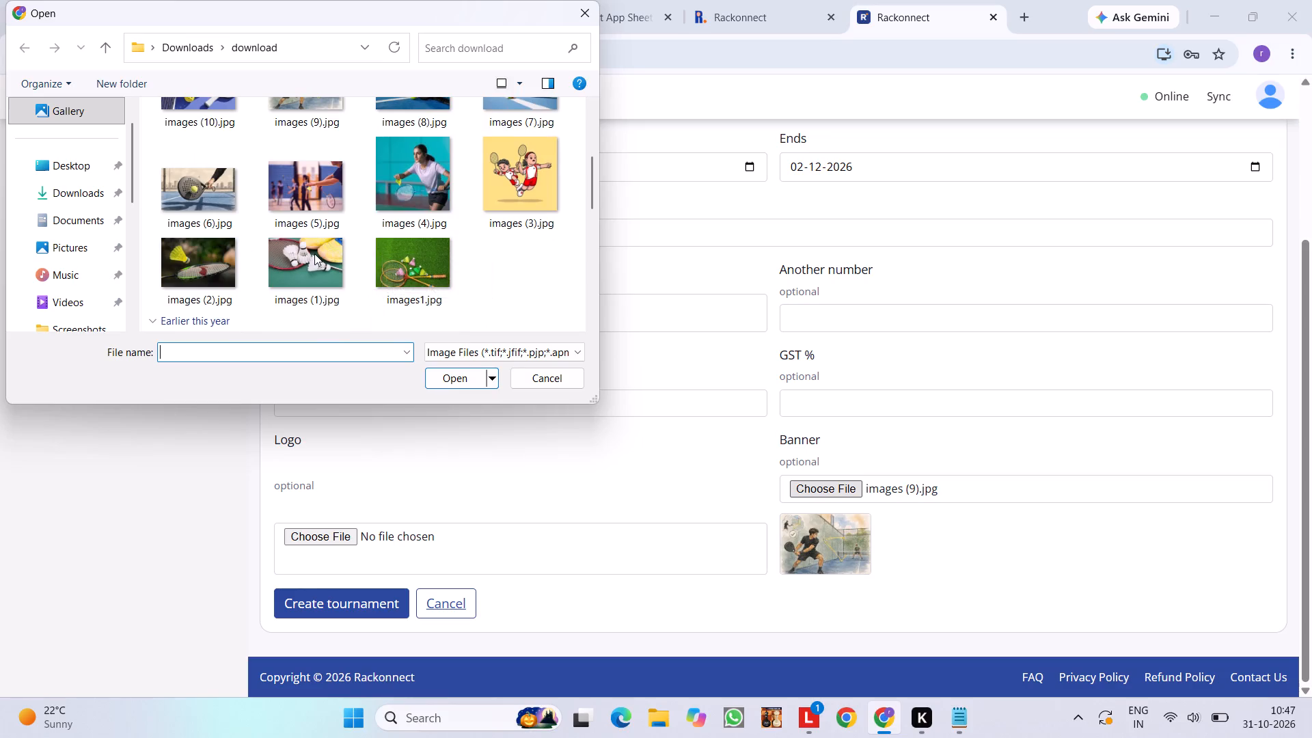
pyautogui.doubleClick(314, 254)
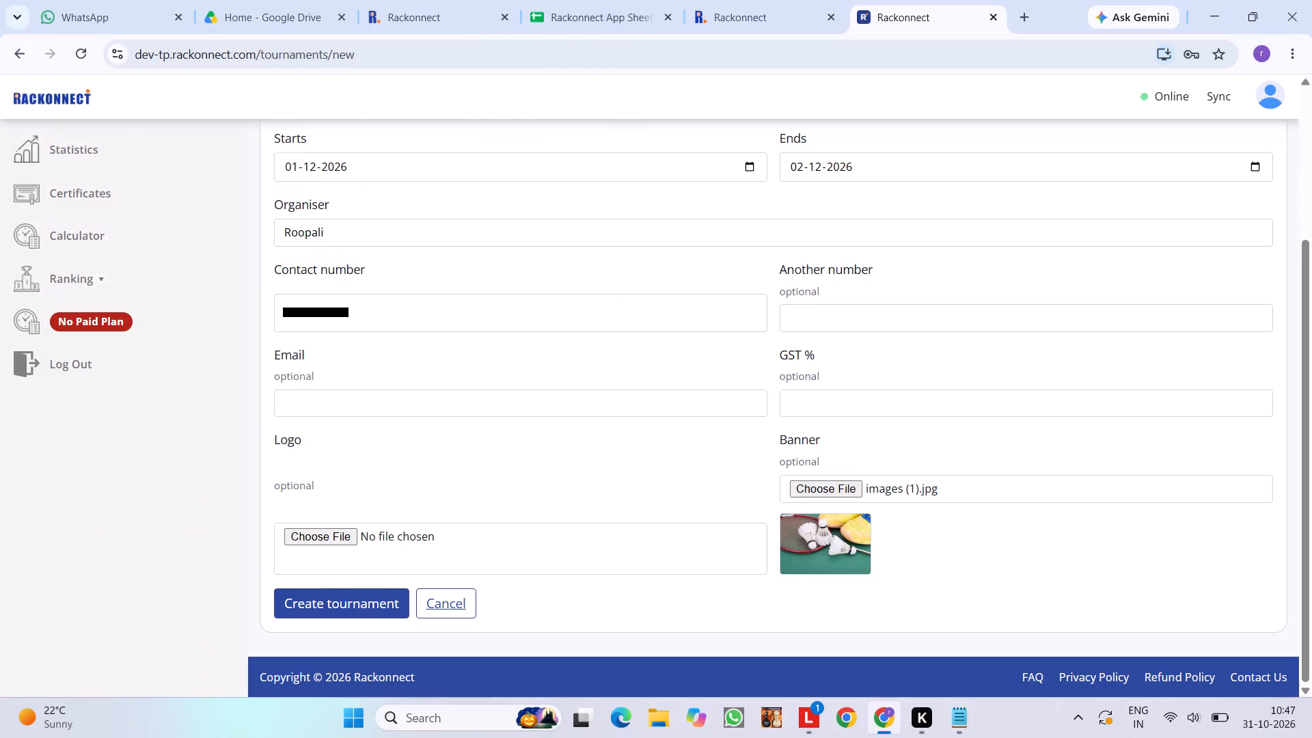
# Upload images.jpg, the colourful sports-figures picture from the download folder, as the tournament's logo.
pyautogui.click(325, 528)
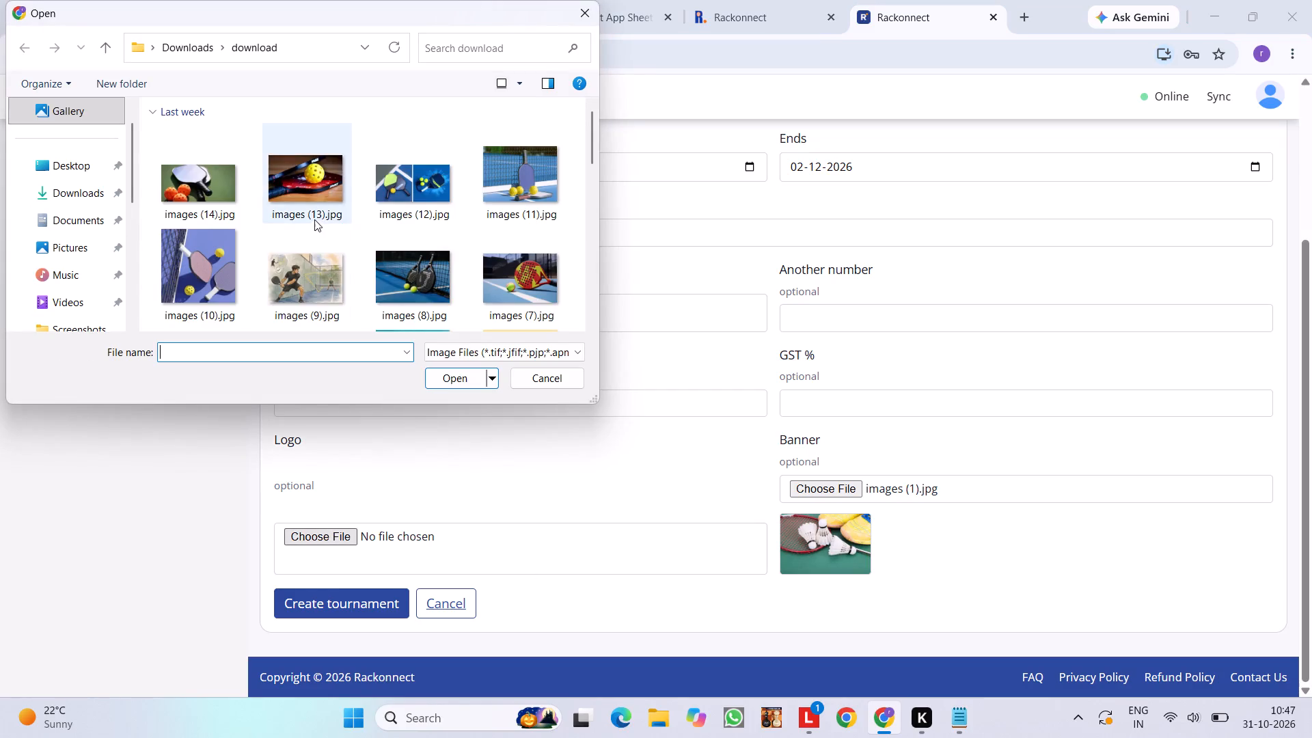
pyautogui.scroll(-6, 297, 176)
pyautogui.scroll(1, 296, 197)
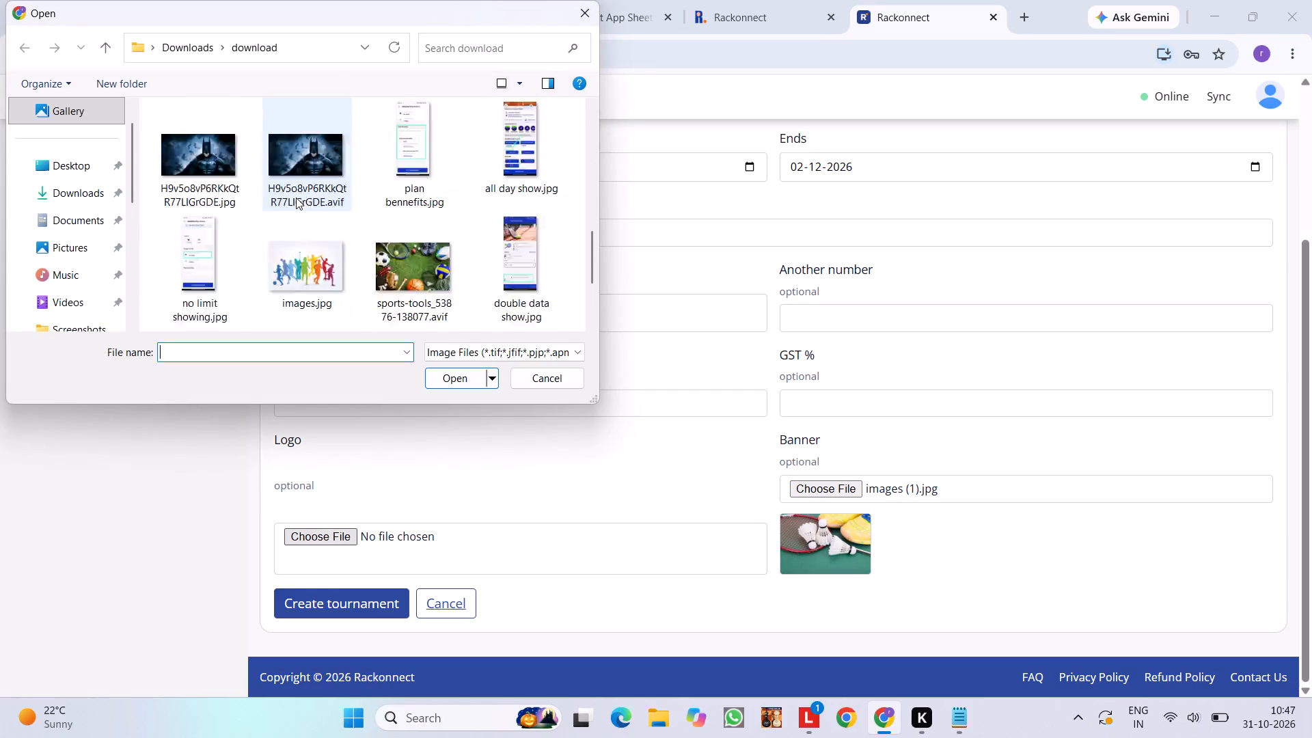
pyautogui.scroll(1, 296, 197)
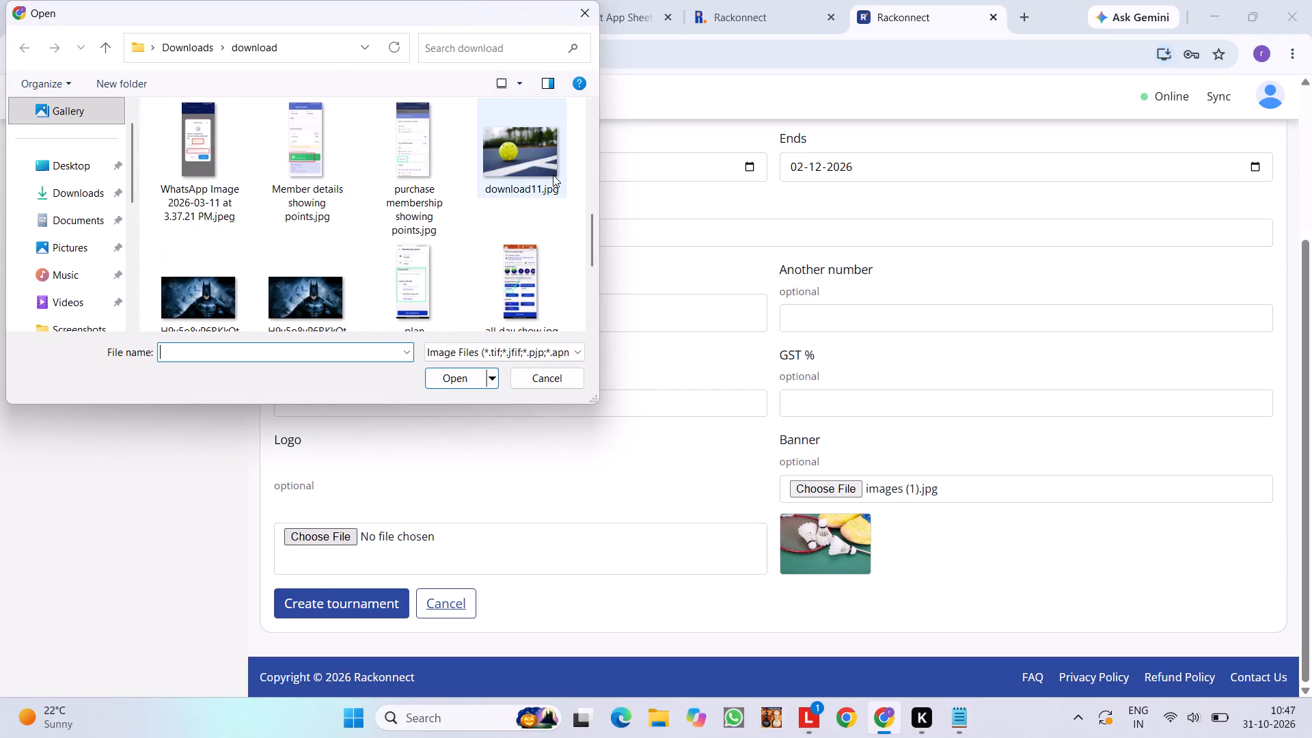
pyautogui.scroll(1, 553, 175)
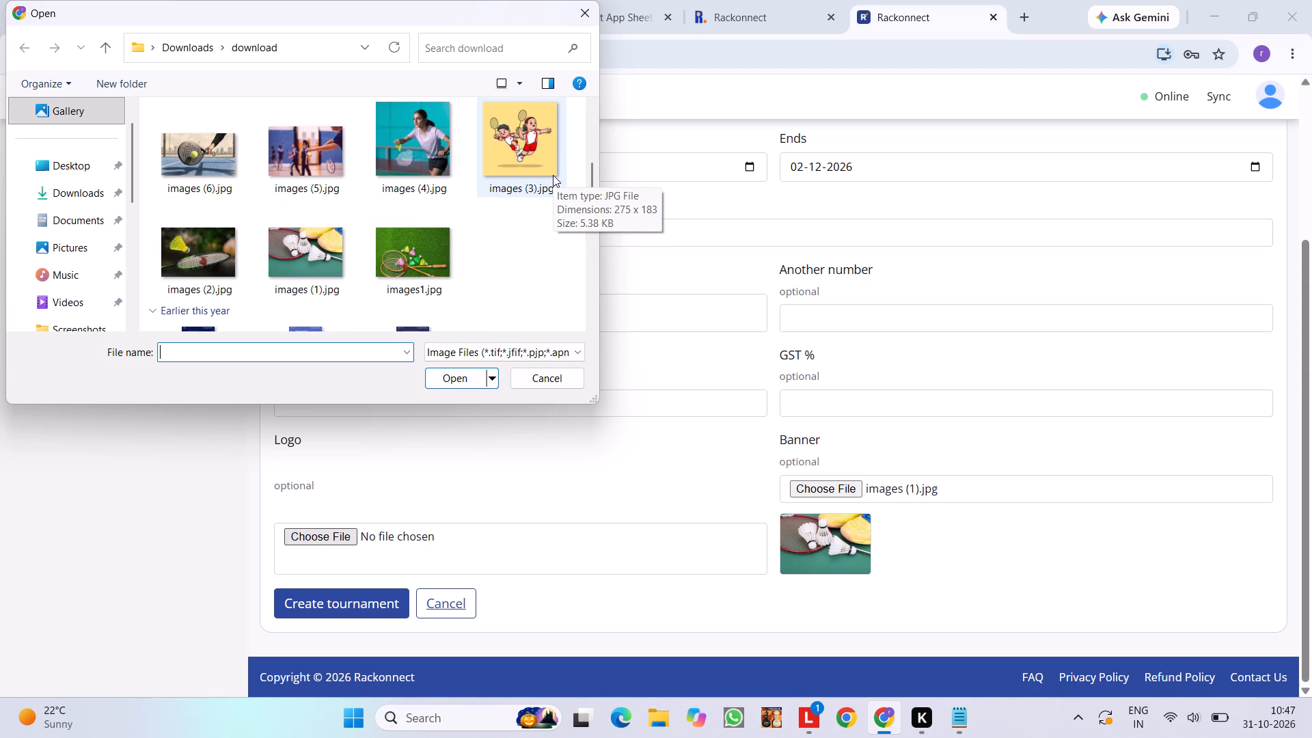
pyautogui.scroll(3, 553, 175)
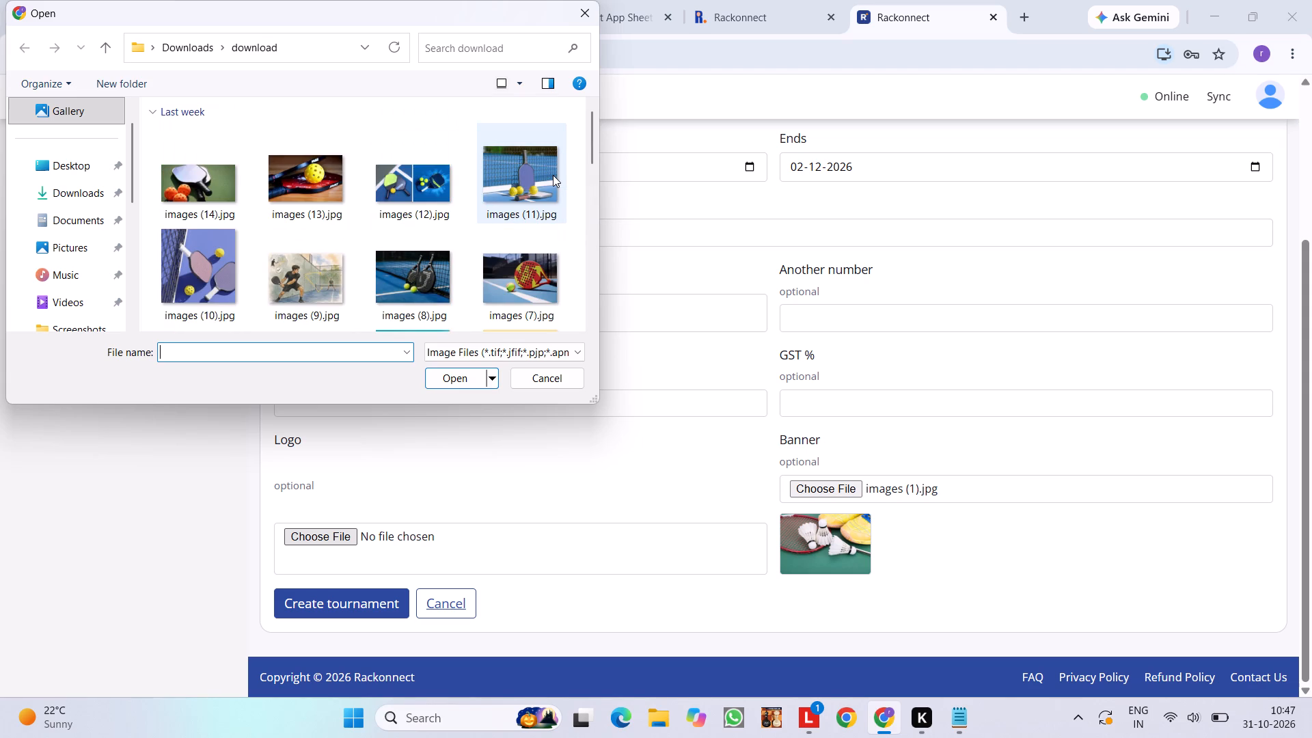
pyautogui.scroll(1, 553, 175)
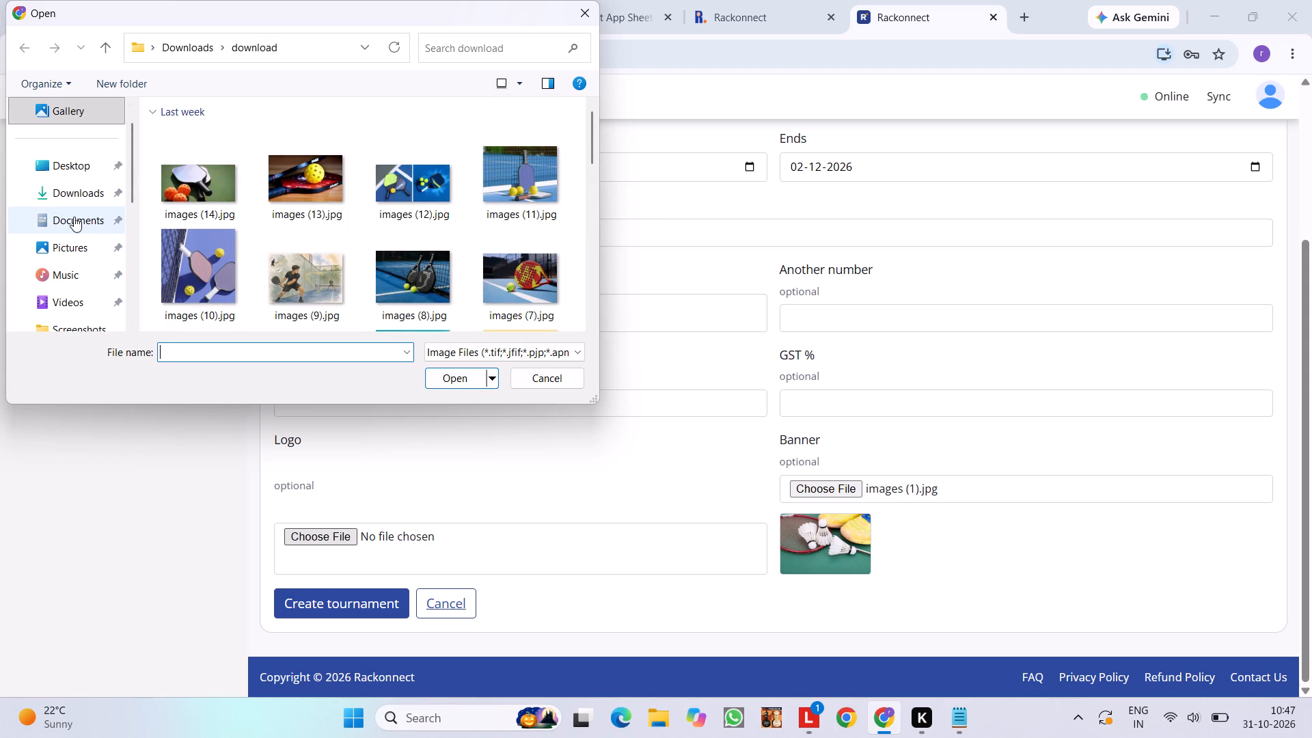
pyautogui.click(74, 204)
pyautogui.scroll(-1, 379, 232)
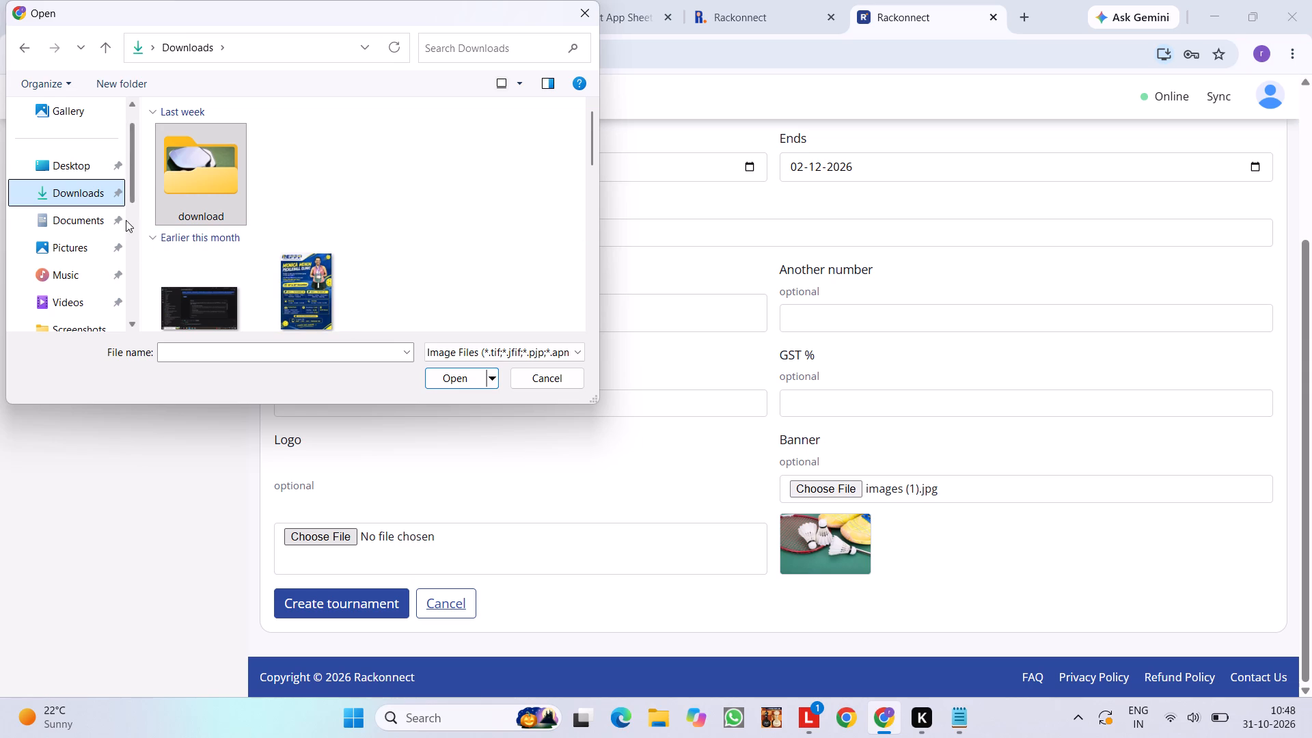
pyautogui.click(60, 165)
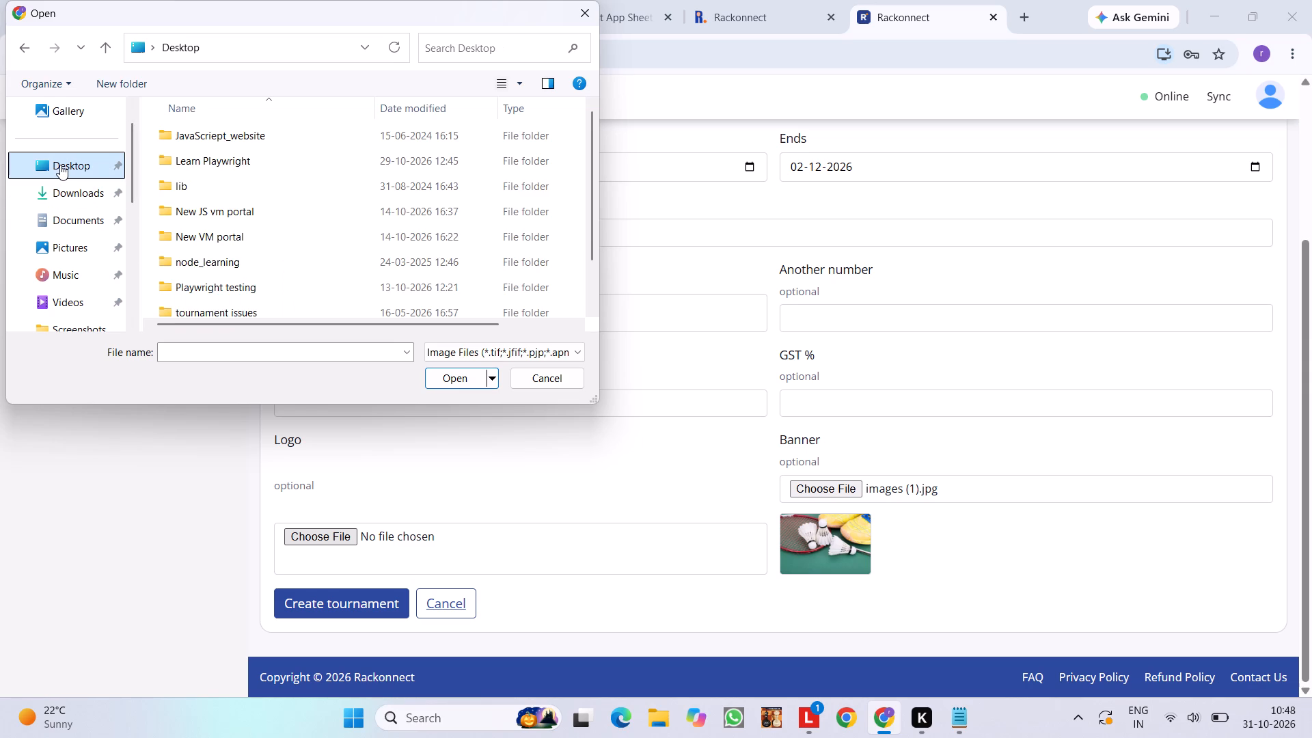
pyautogui.scroll(-3, 283, 188)
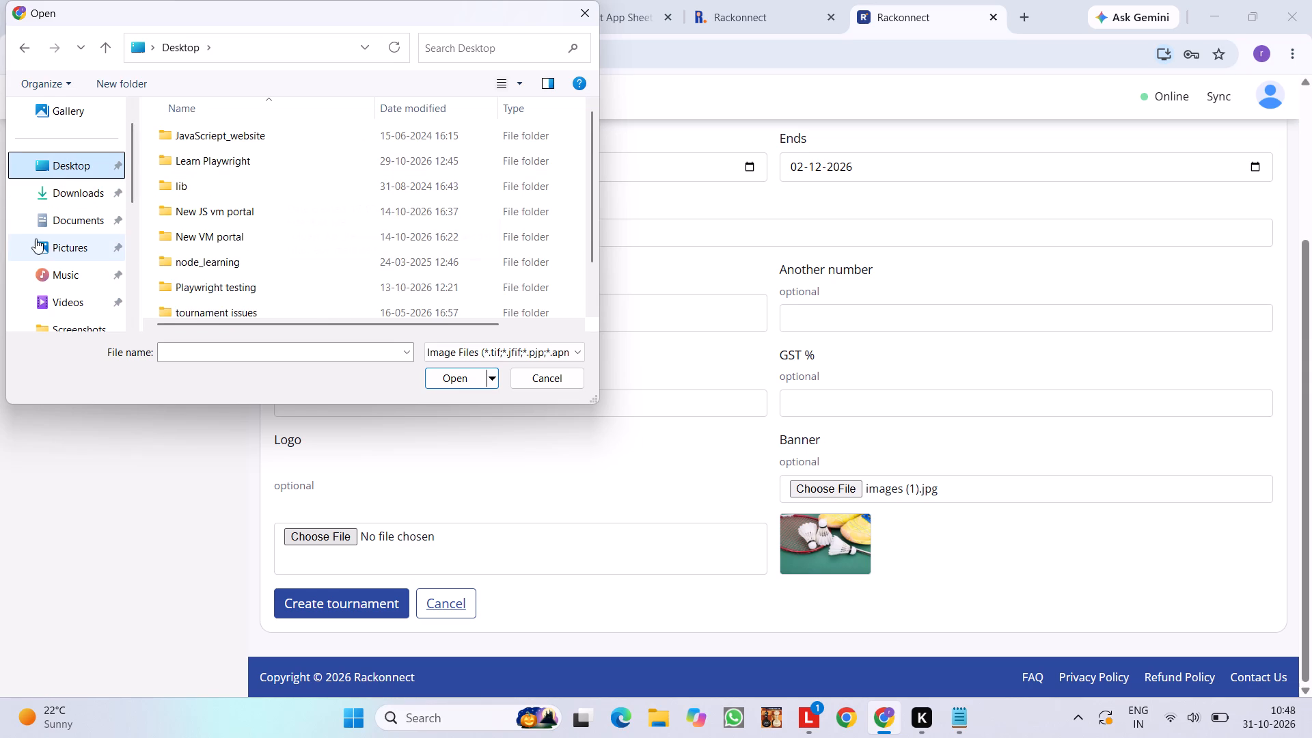
pyautogui.click(50, 240)
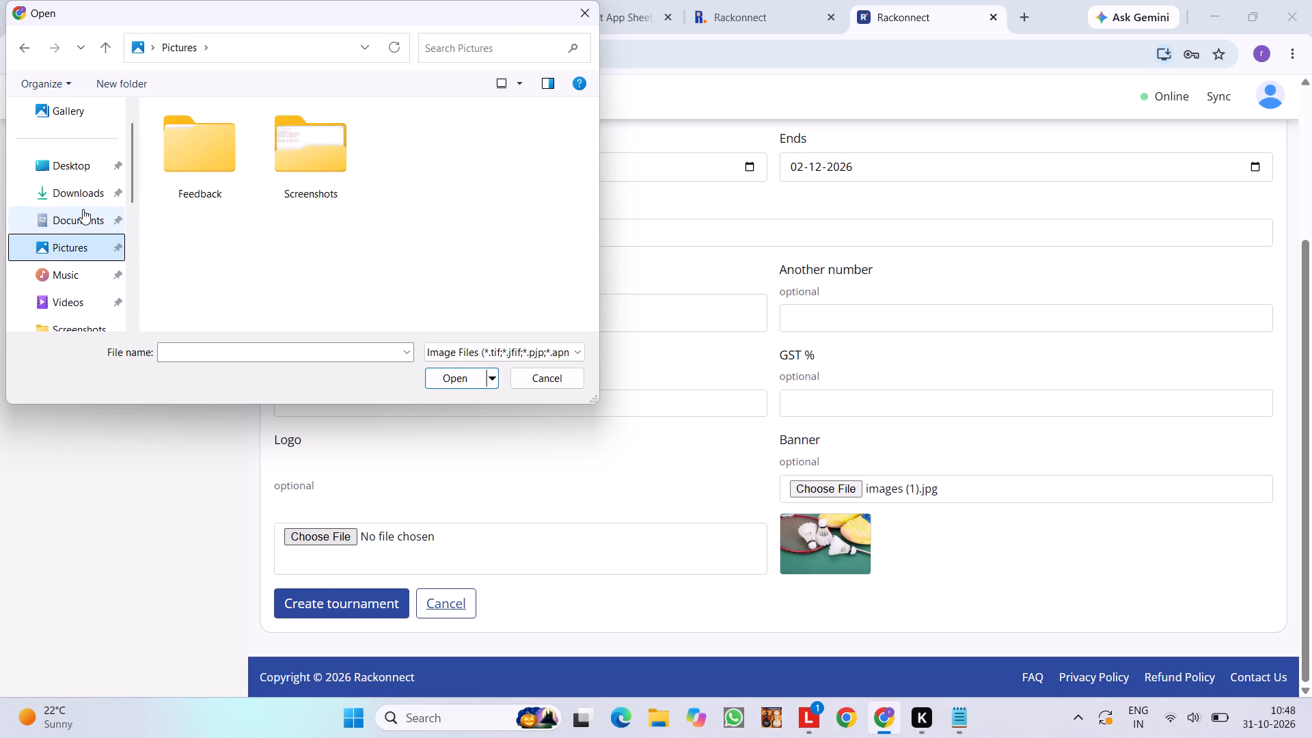
pyautogui.click(83, 209)
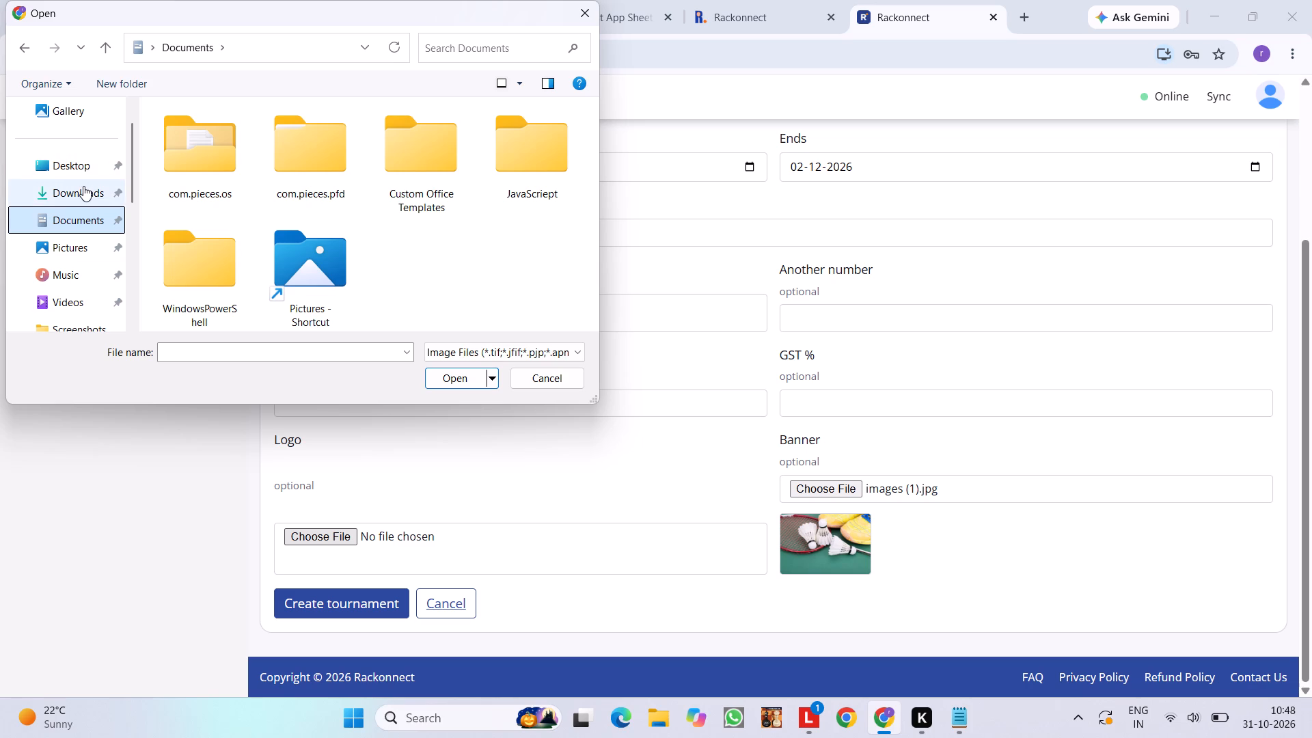
pyautogui.click(83, 186)
pyautogui.doubleClick(200, 187)
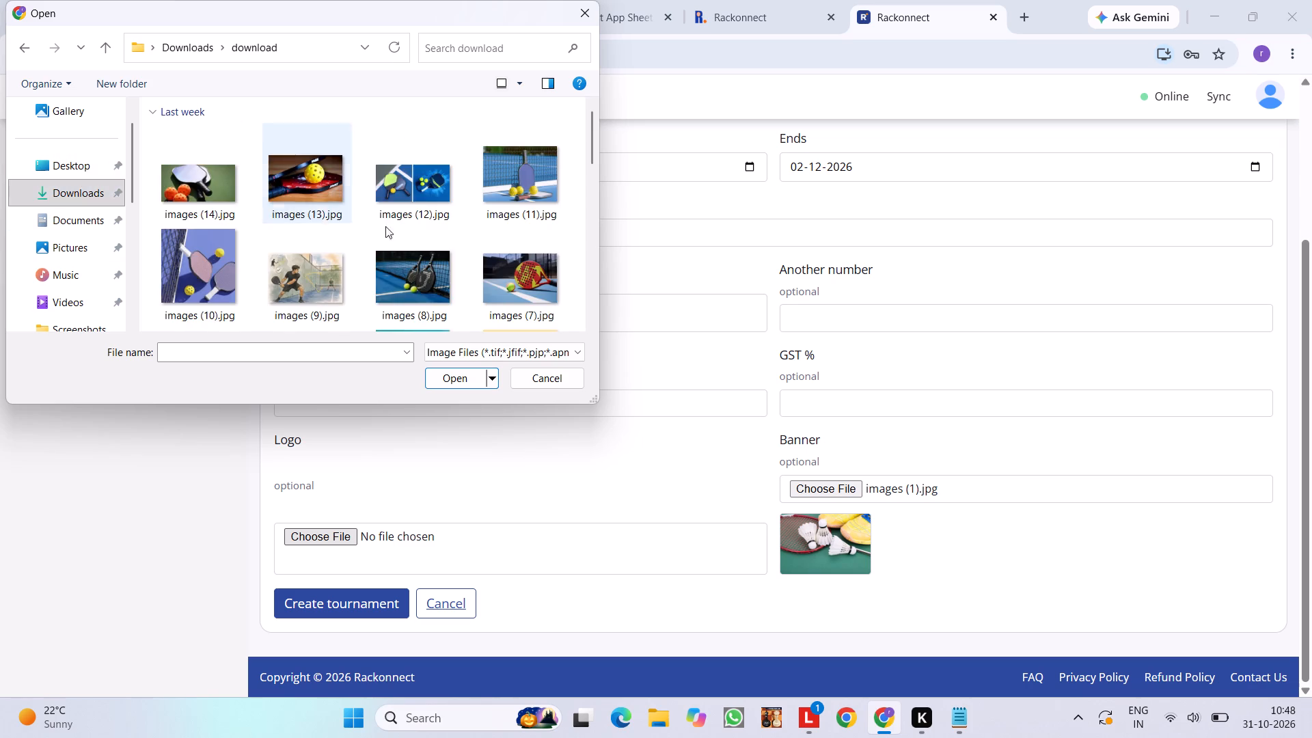
pyautogui.scroll(-7, 416, 239)
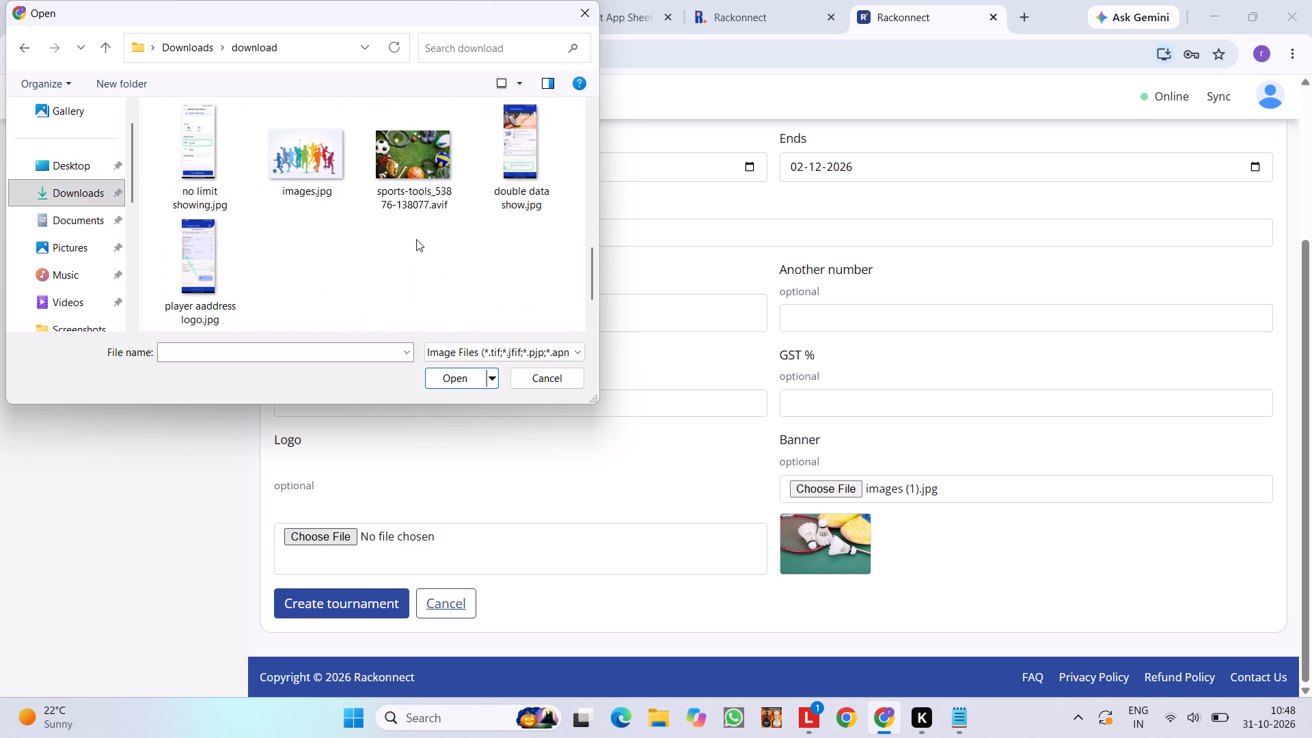
pyautogui.scroll(-1, 416, 239)
pyautogui.scroll(-2, 402, 166)
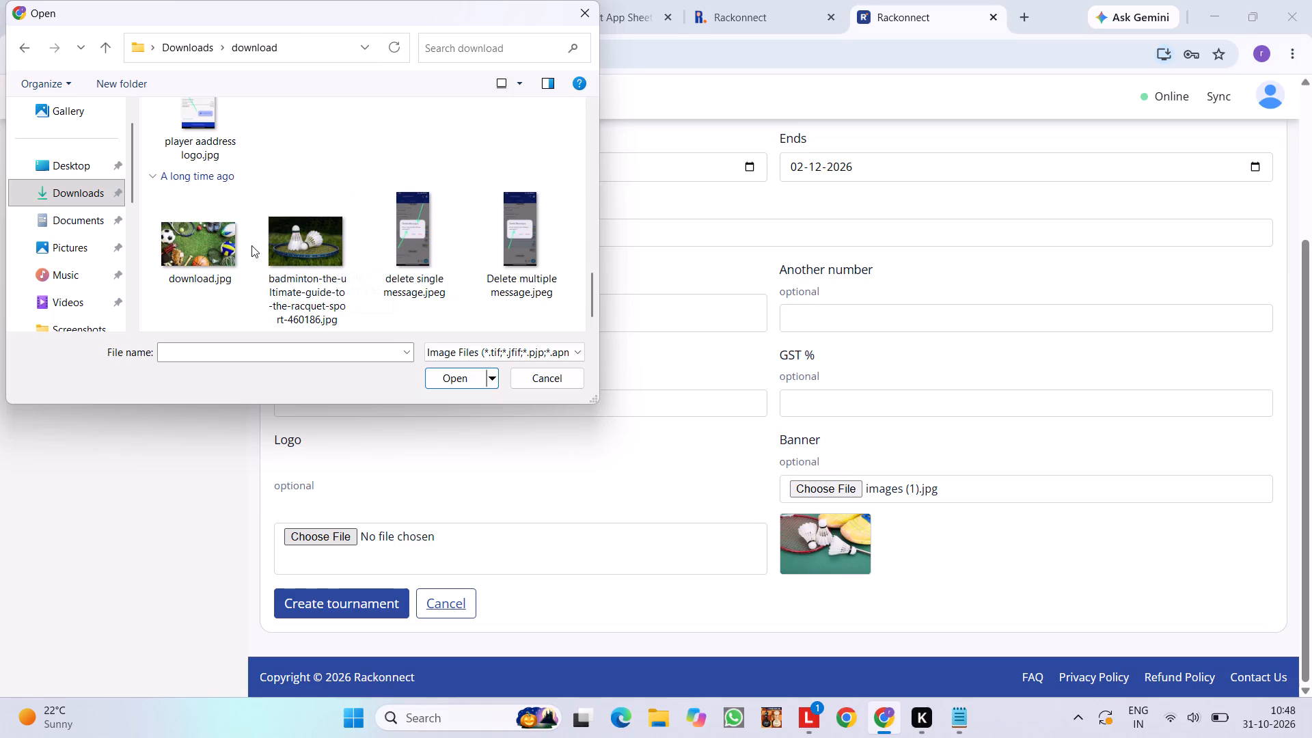
pyautogui.scroll(1, 385, 203)
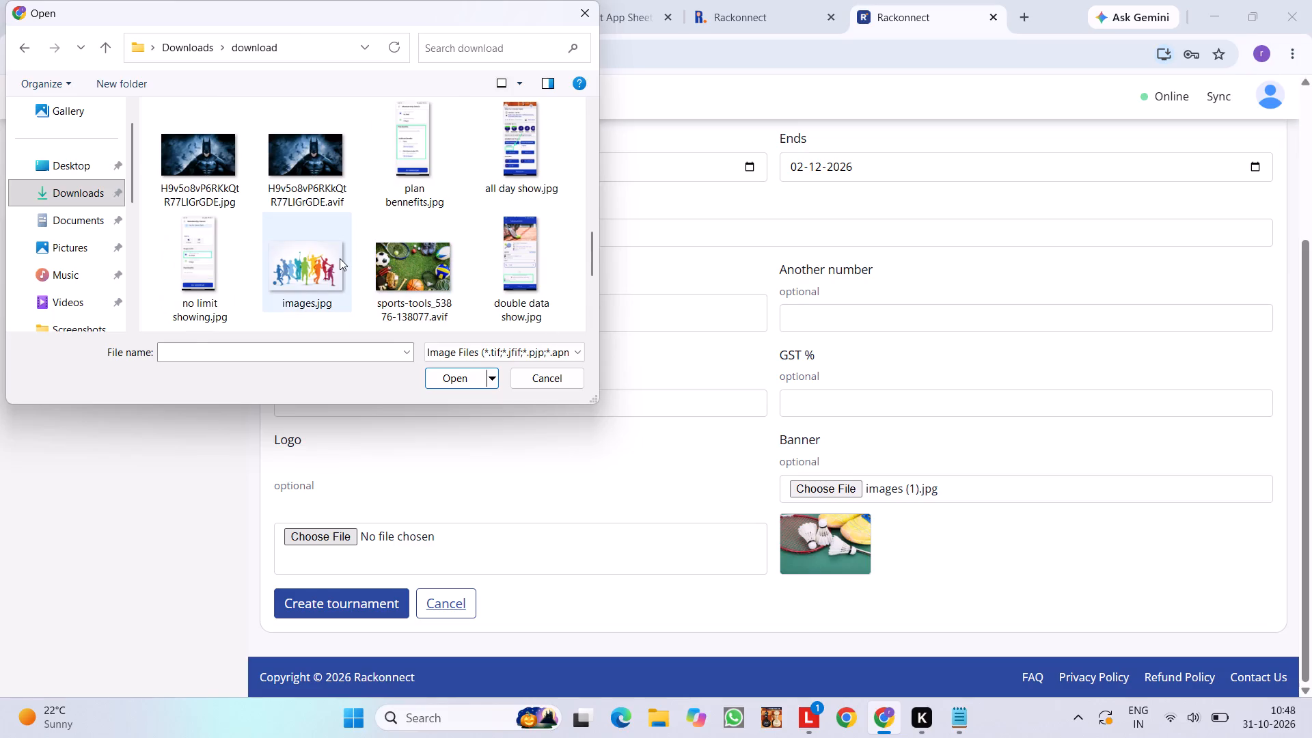
pyautogui.doubleClick(338, 258)
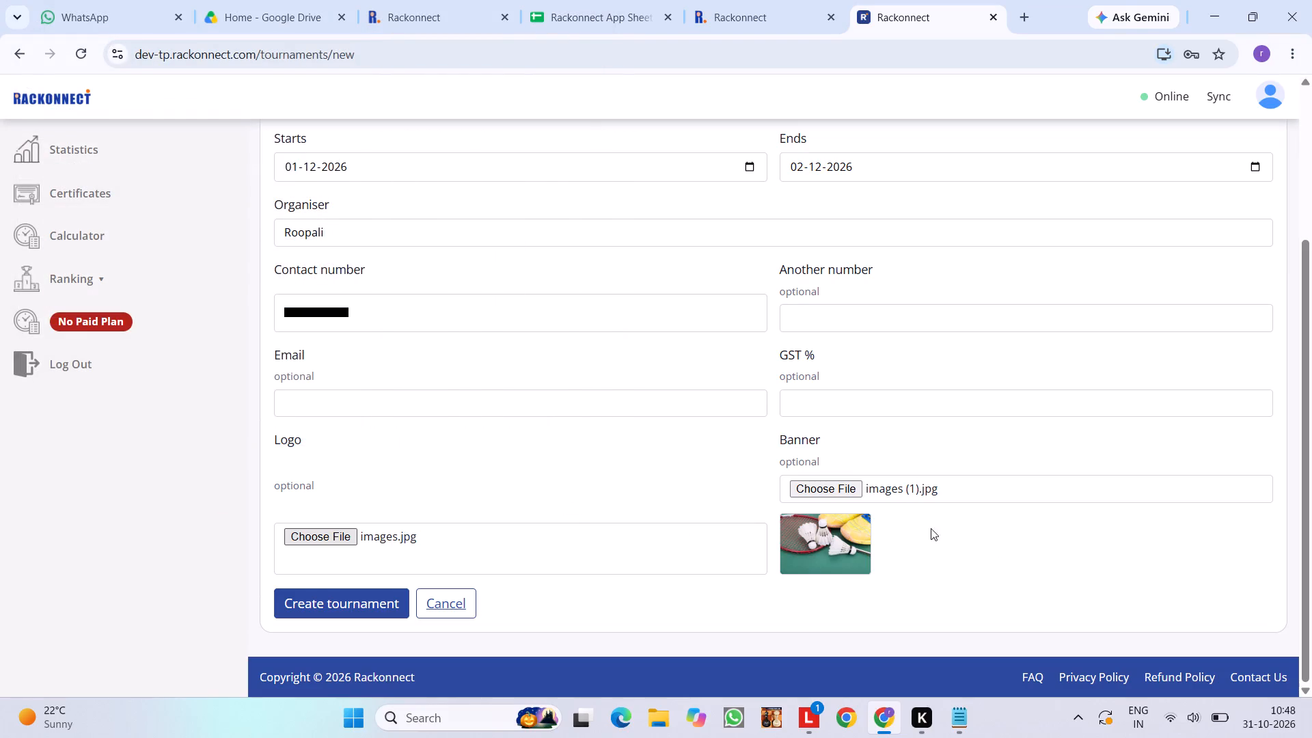
# Replace the tournament's banner with badminton-the-ultimate-guide-to-the-racquet-sport-460186.jpg from the download folder.
pyautogui.click(842, 489)
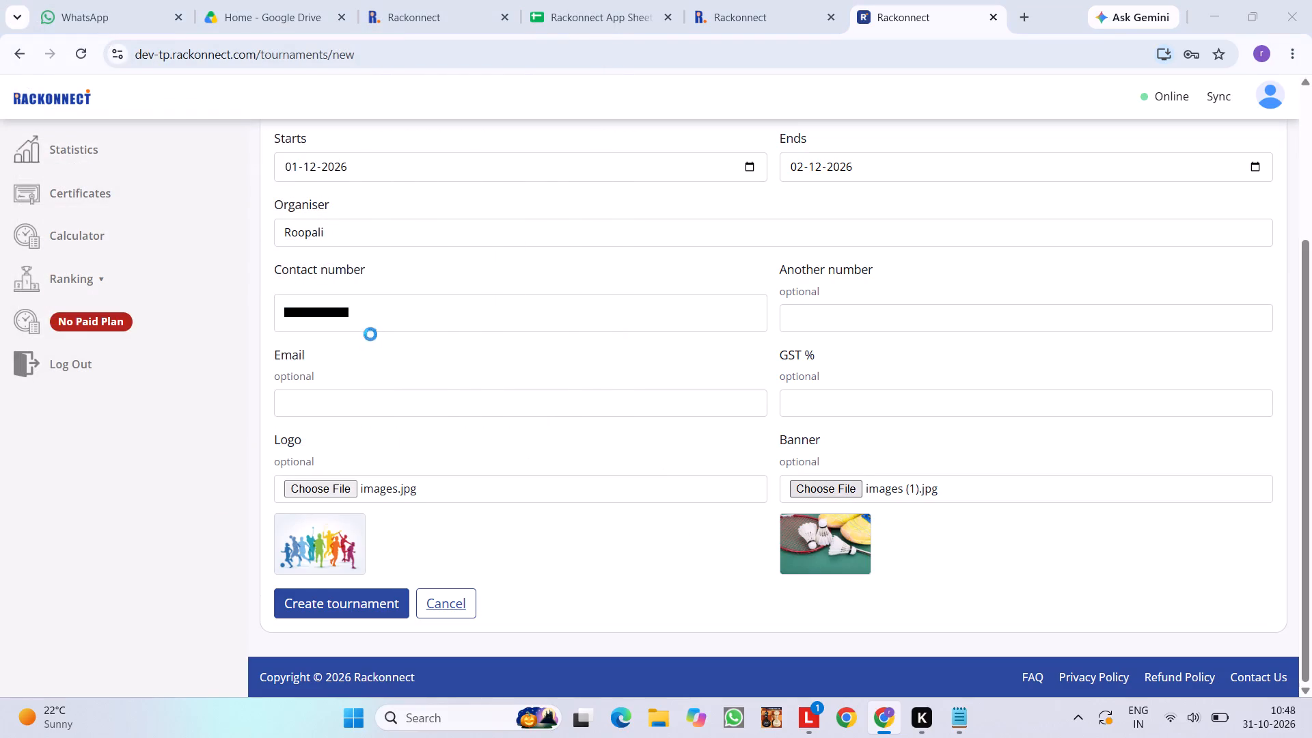
pyautogui.scroll(-13, 351, 293)
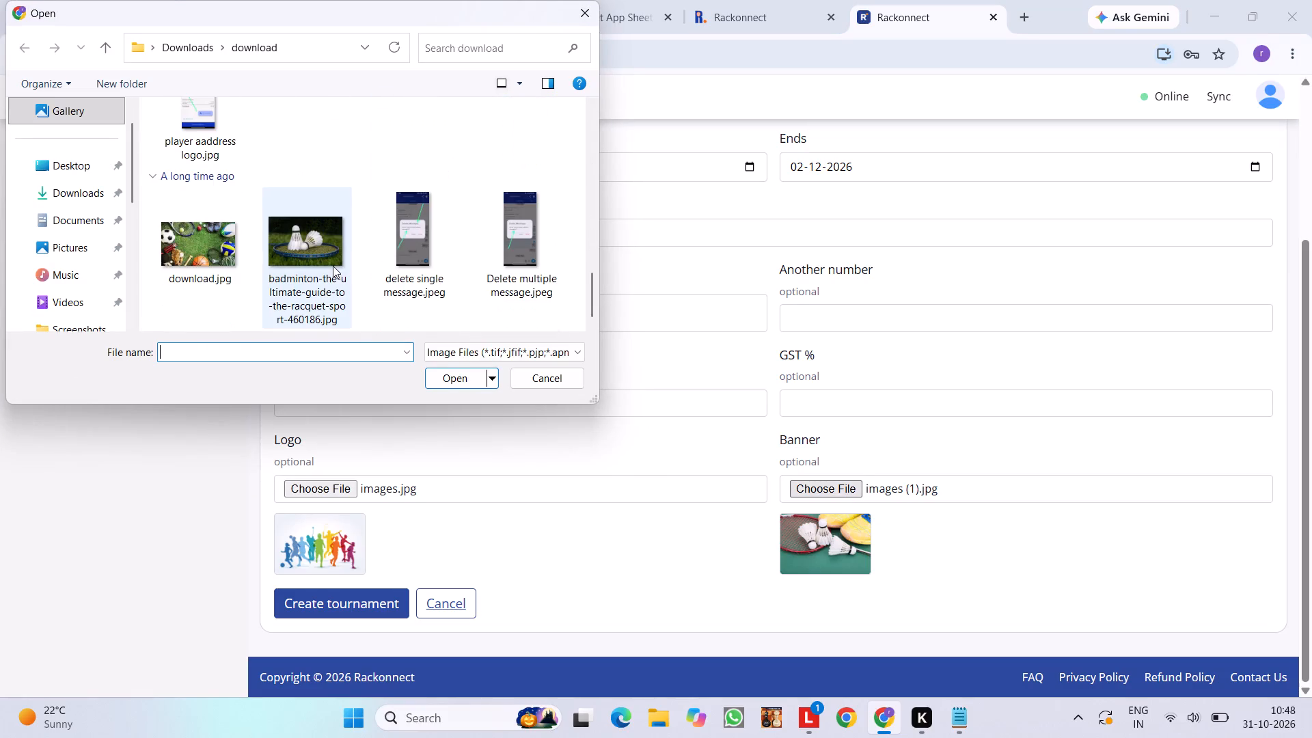
pyautogui.doubleClick(333, 266)
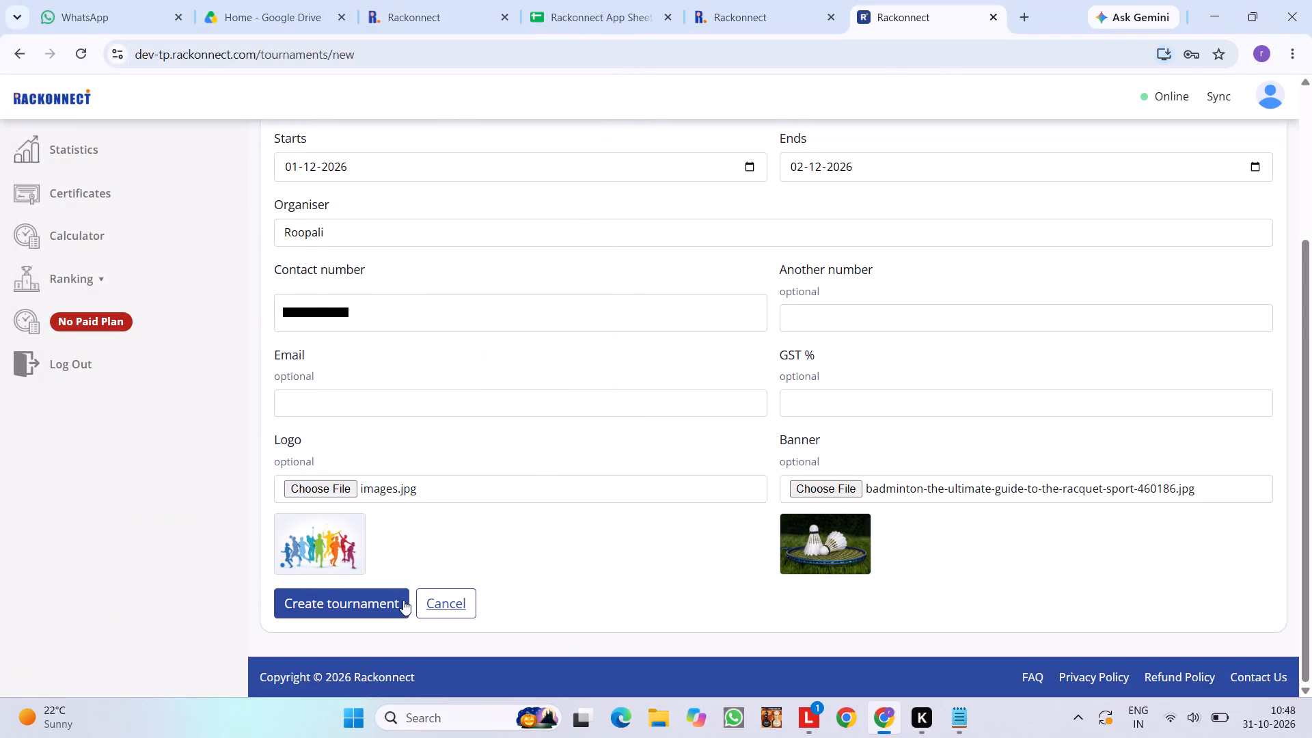
# Create the tournament from the completed form and continue from its Information stage to the Venue stage.
pyautogui.click(364, 598)
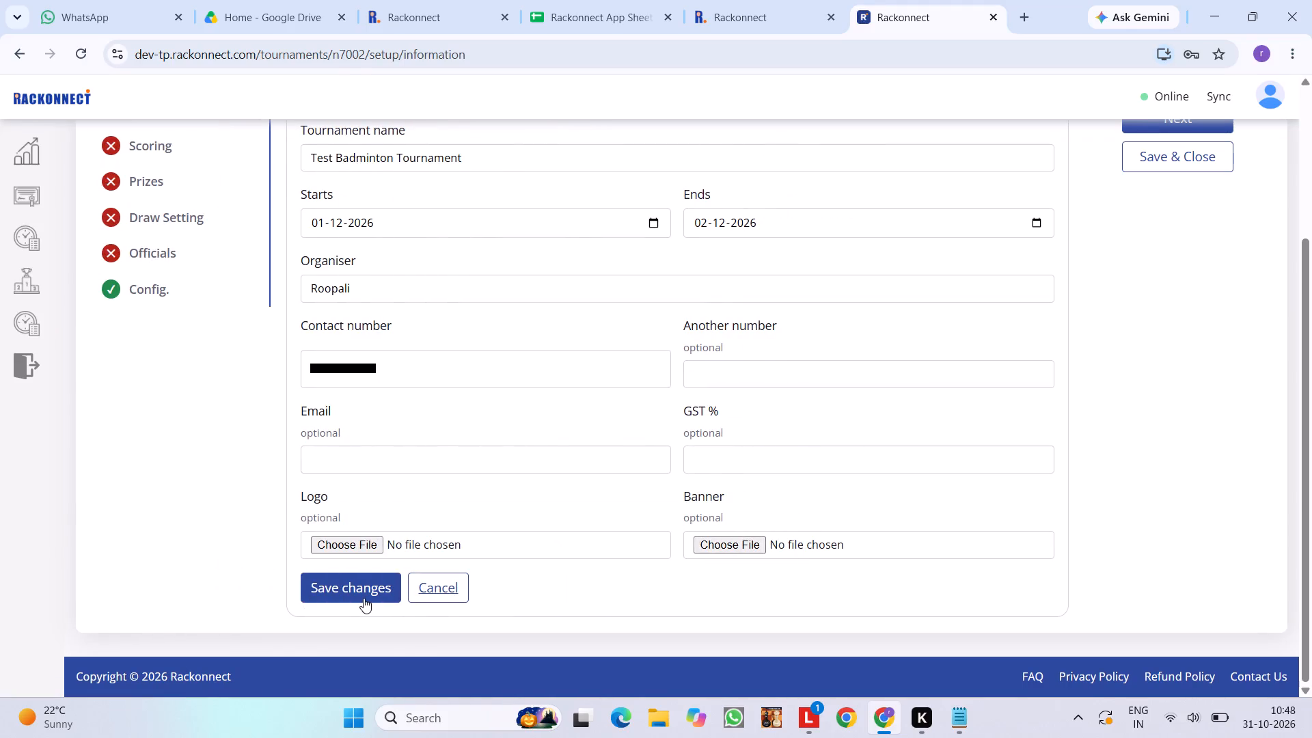
pyautogui.scroll(4, 620, 208)
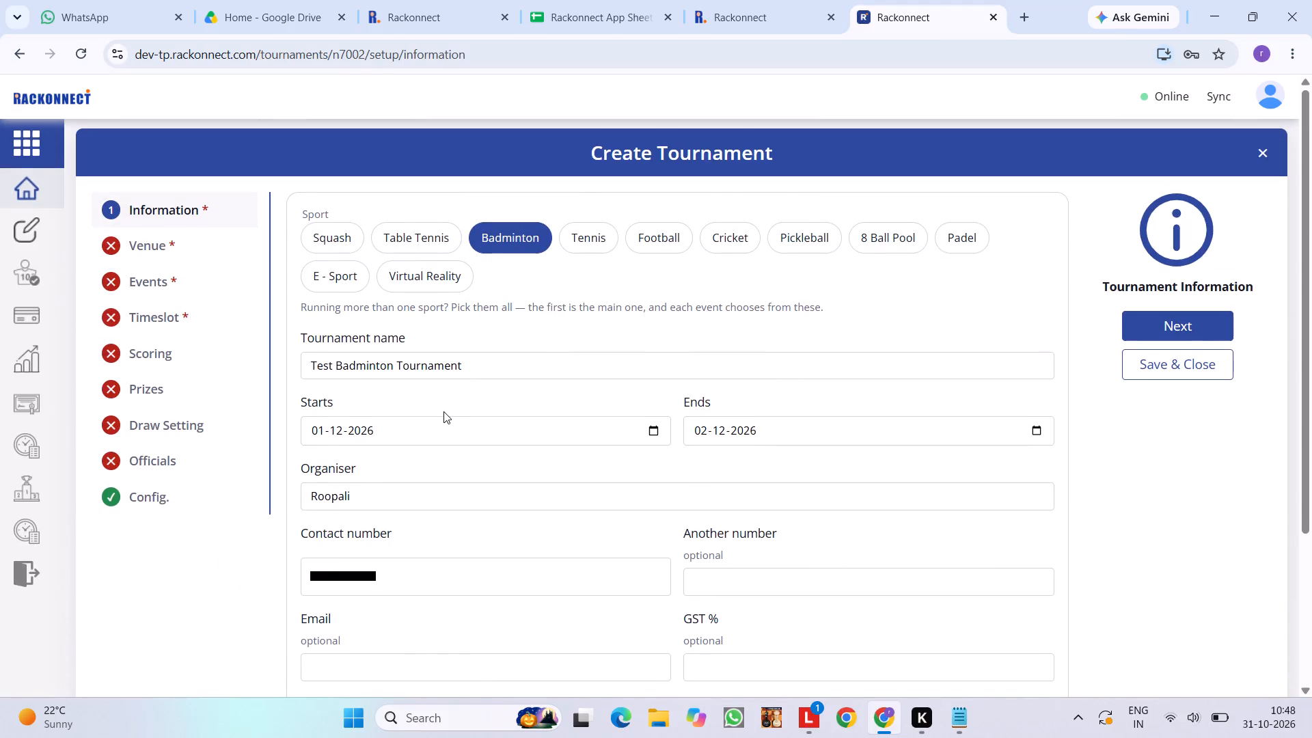
pyautogui.scroll(-1, 443, 411)
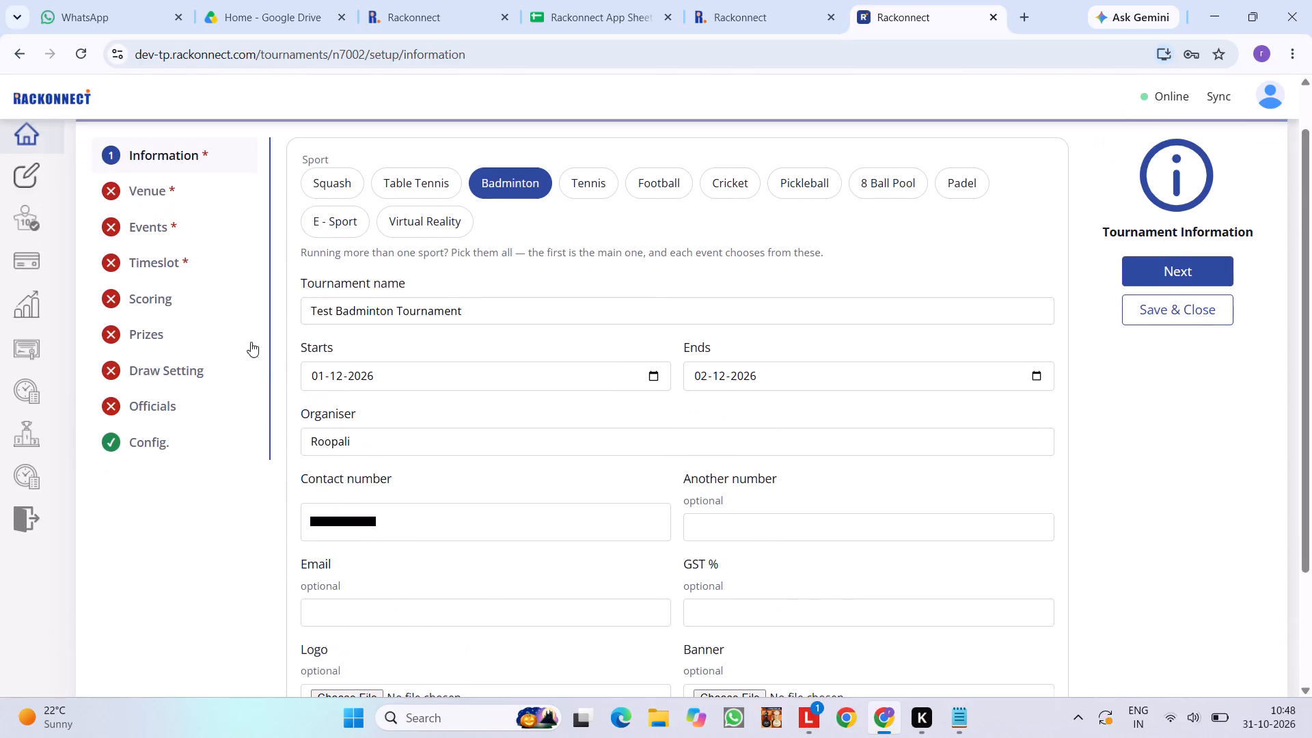
pyautogui.click(1200, 325)
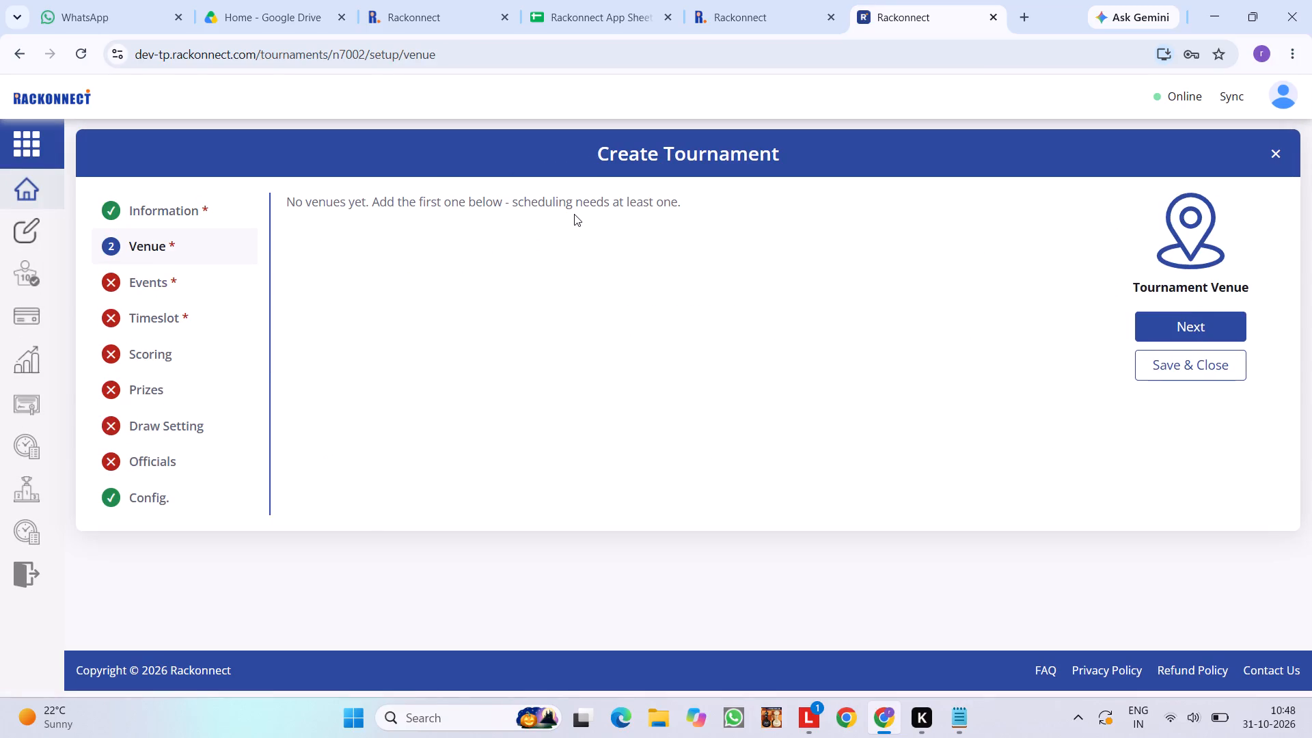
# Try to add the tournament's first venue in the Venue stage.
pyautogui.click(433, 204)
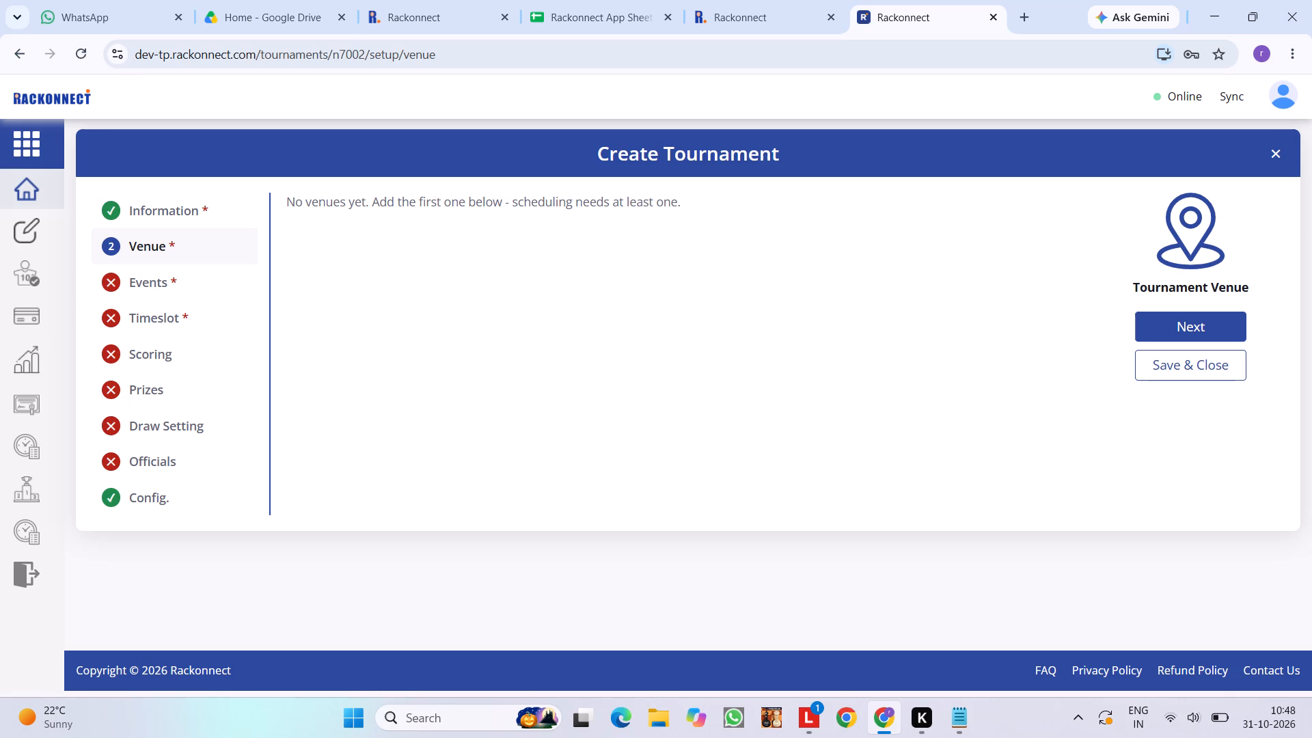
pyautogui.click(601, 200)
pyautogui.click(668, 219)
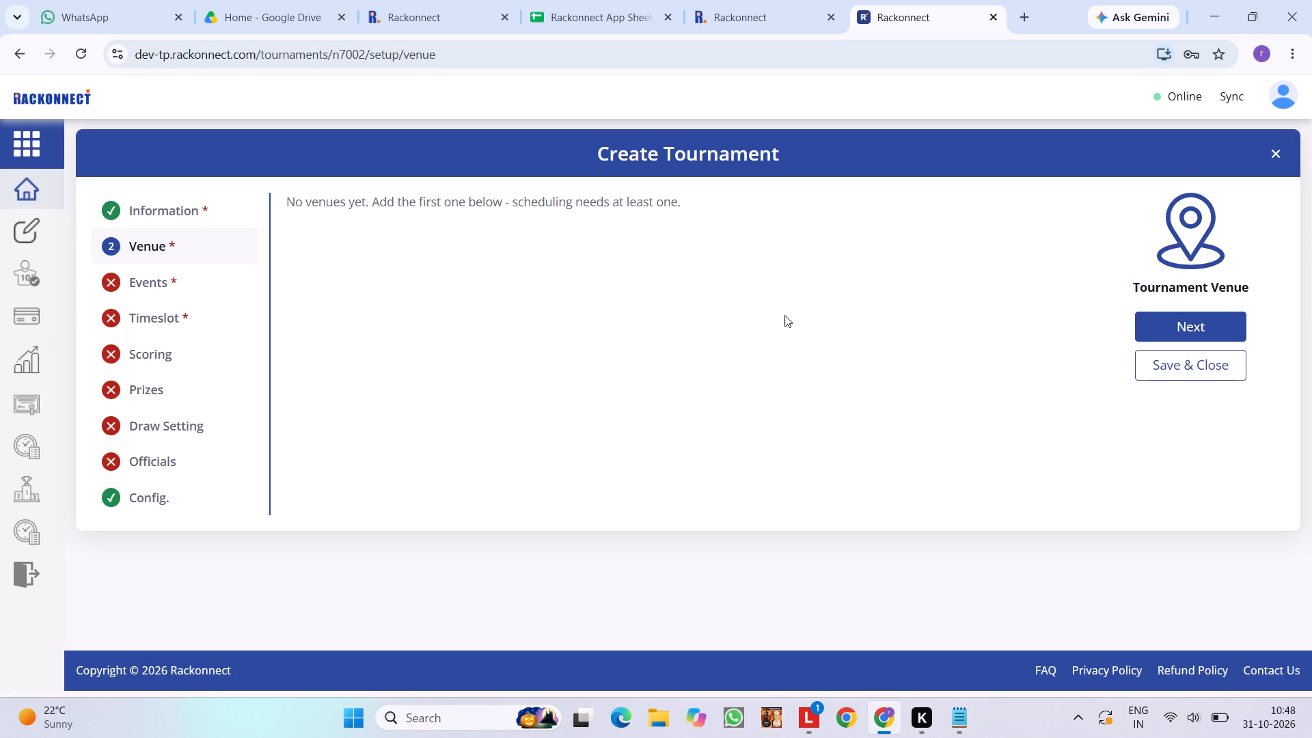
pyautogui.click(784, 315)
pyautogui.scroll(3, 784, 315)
# Continue to the Events stage and start a new event using the tournament's sport, Badminton, and the Knockout format.
pyautogui.click(1212, 325)
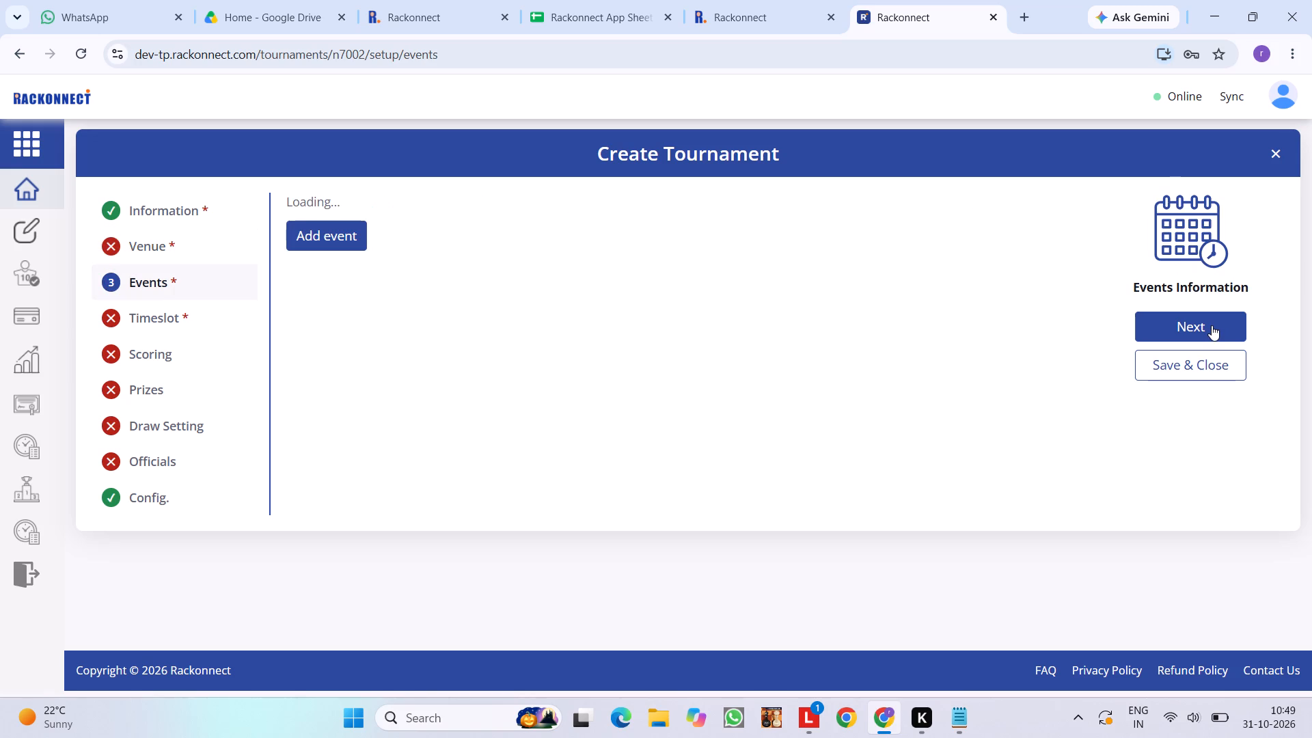
pyautogui.click(298, 207)
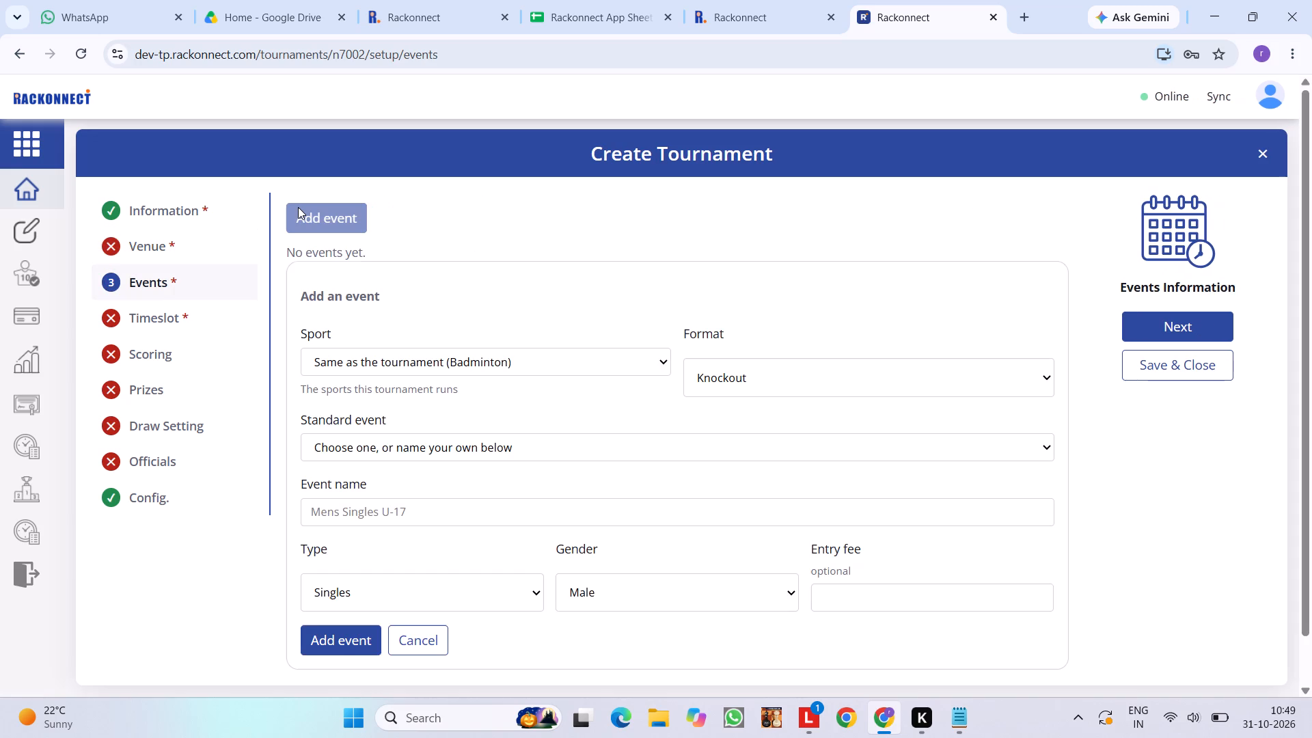
pyautogui.scroll(-1, 501, 331)
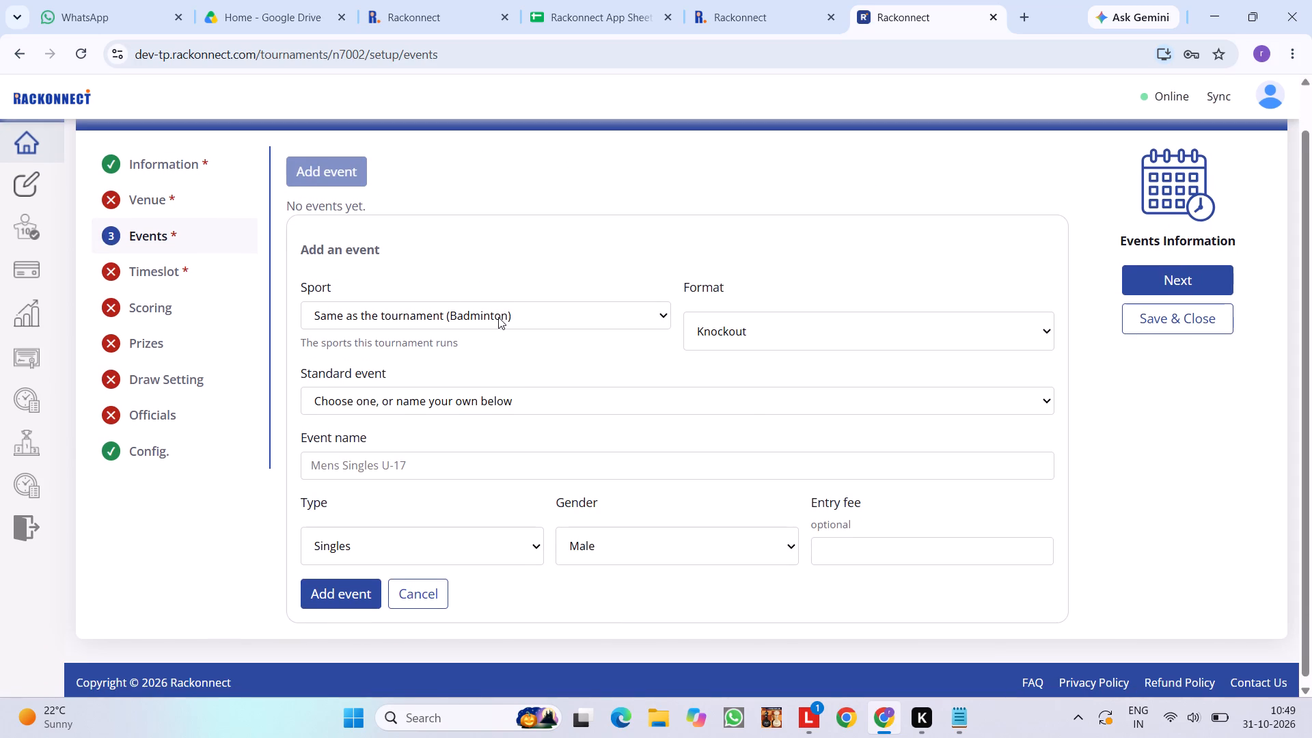
pyautogui.click(498, 317)
pyautogui.click(529, 277)
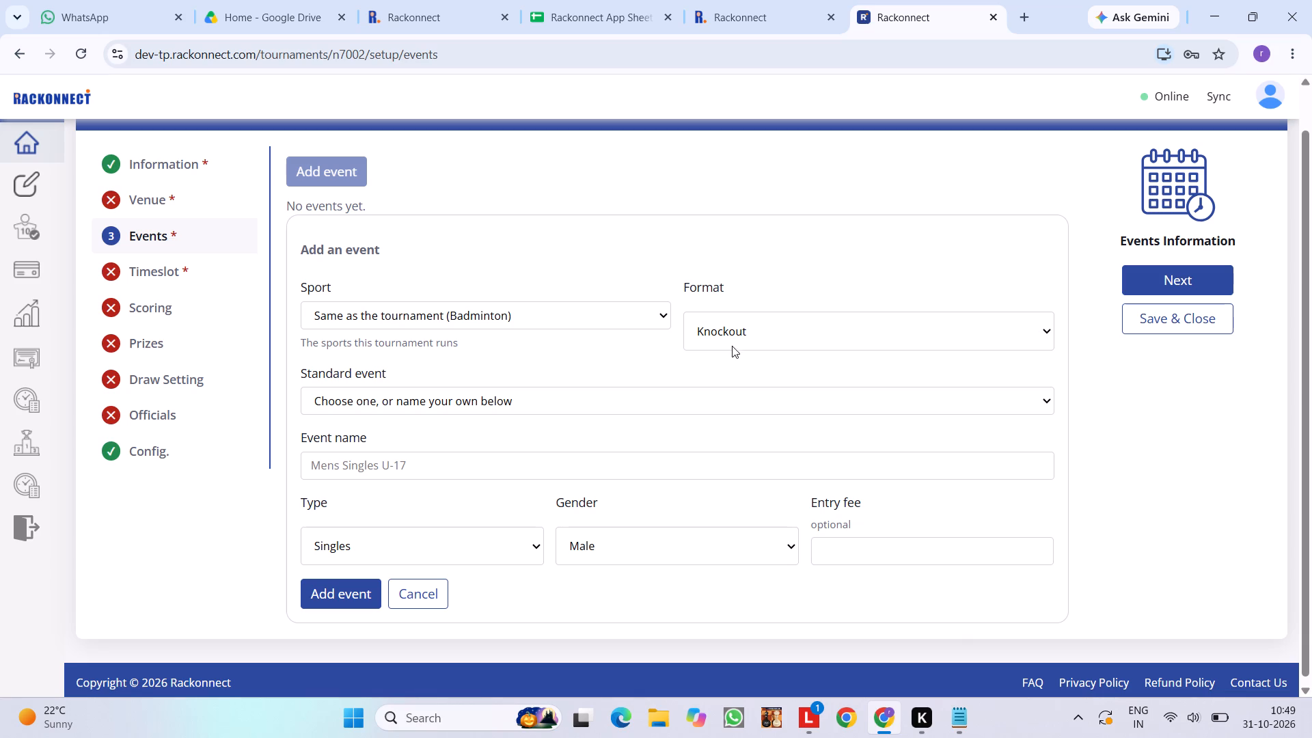
pyautogui.click(740, 339)
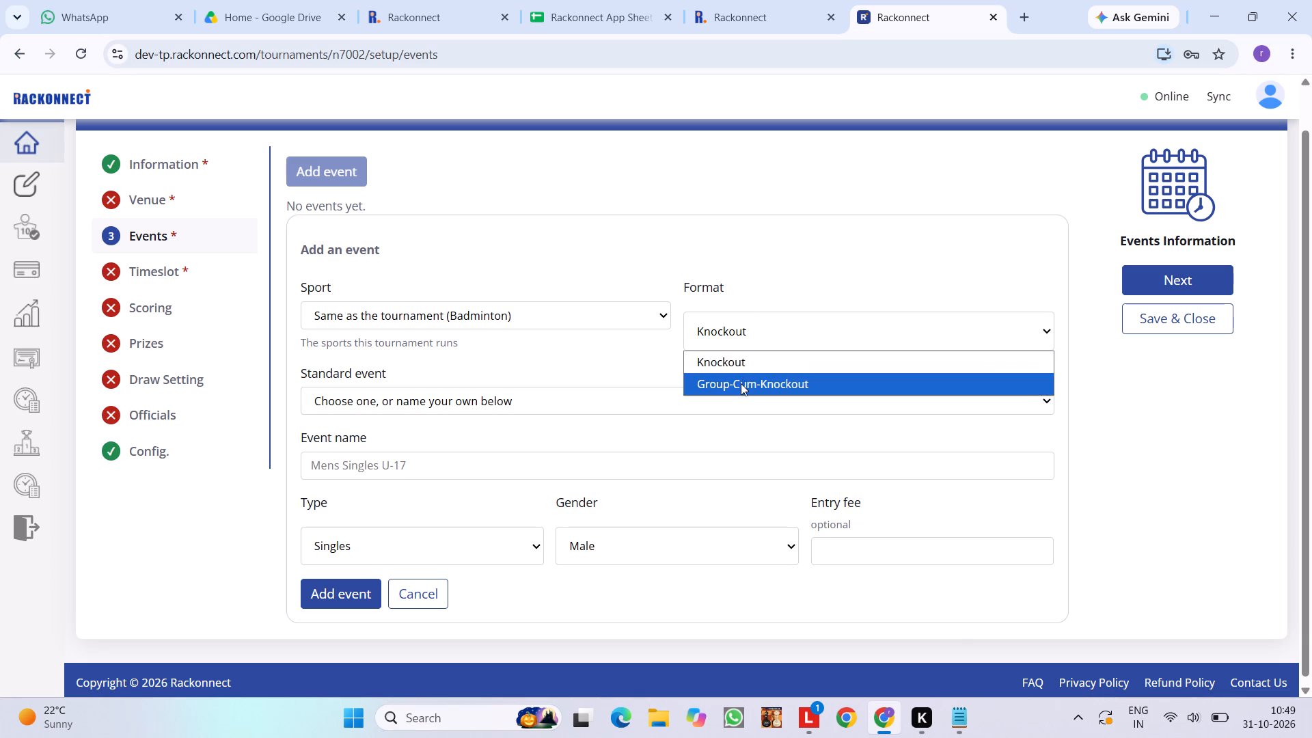
pyautogui.click(597, 369)
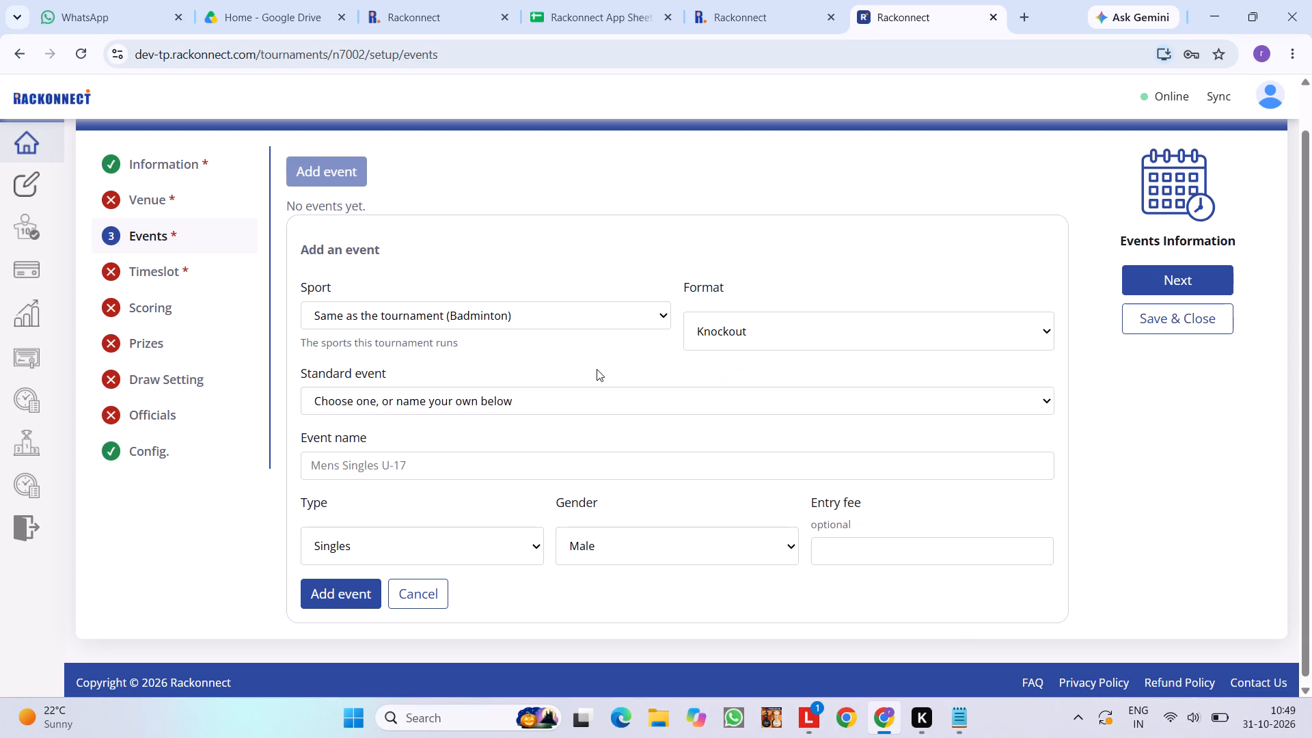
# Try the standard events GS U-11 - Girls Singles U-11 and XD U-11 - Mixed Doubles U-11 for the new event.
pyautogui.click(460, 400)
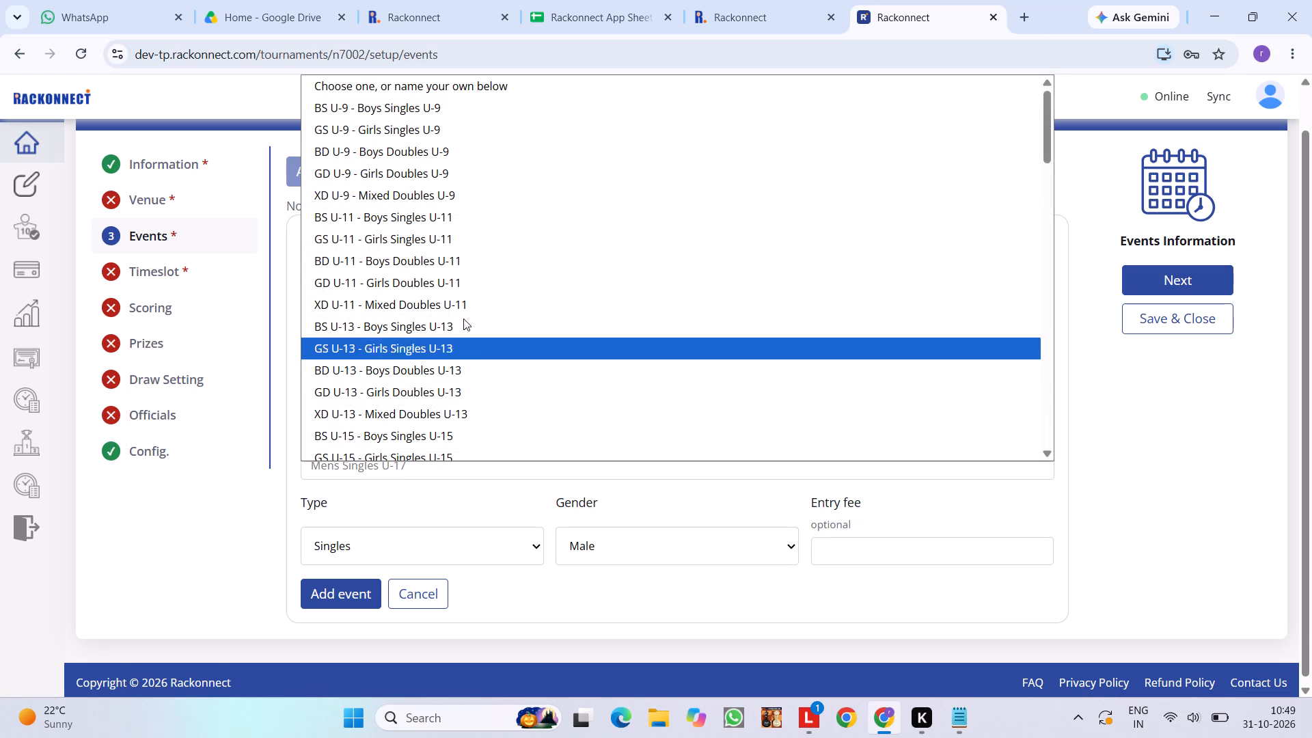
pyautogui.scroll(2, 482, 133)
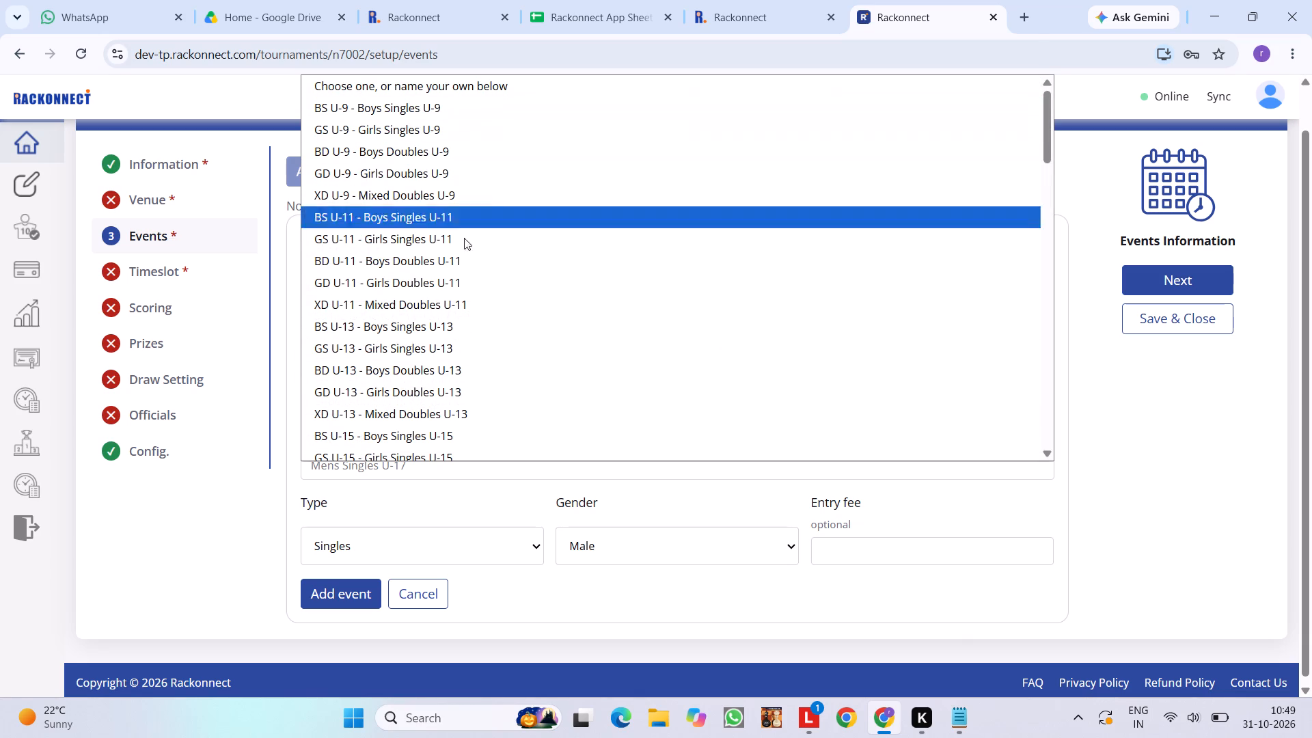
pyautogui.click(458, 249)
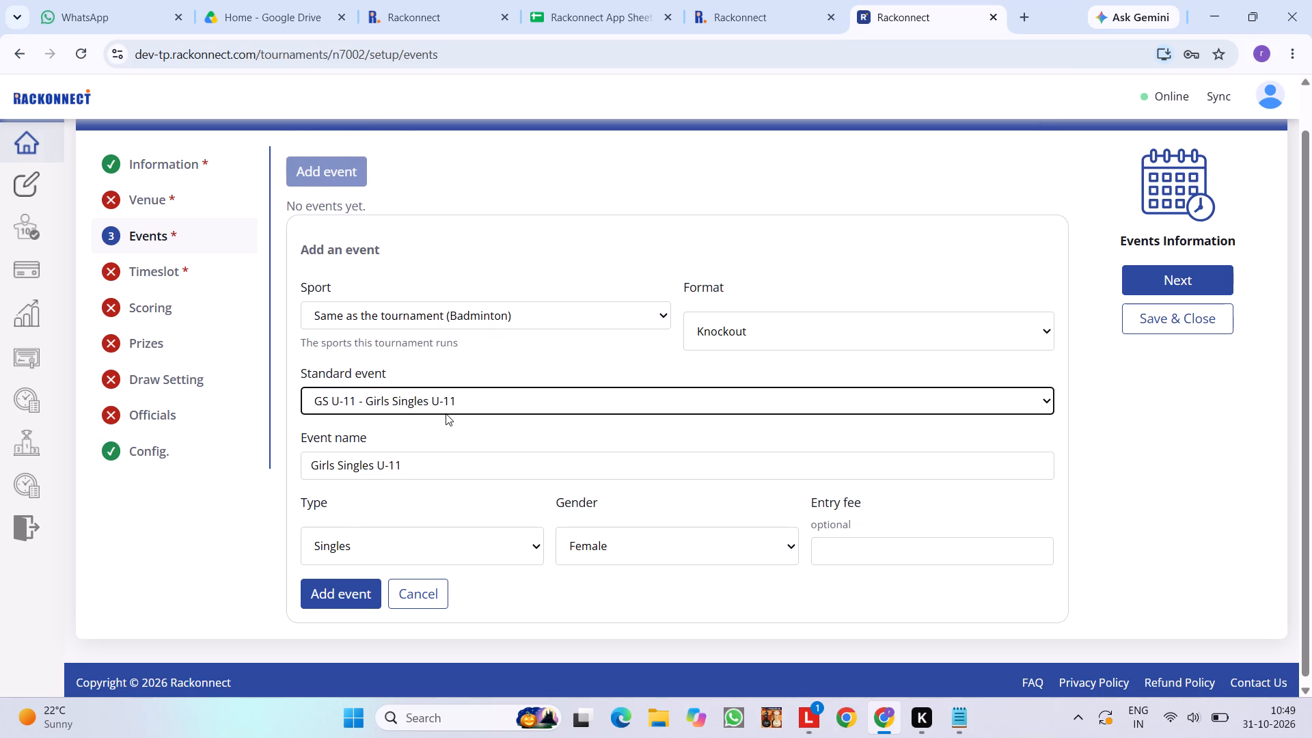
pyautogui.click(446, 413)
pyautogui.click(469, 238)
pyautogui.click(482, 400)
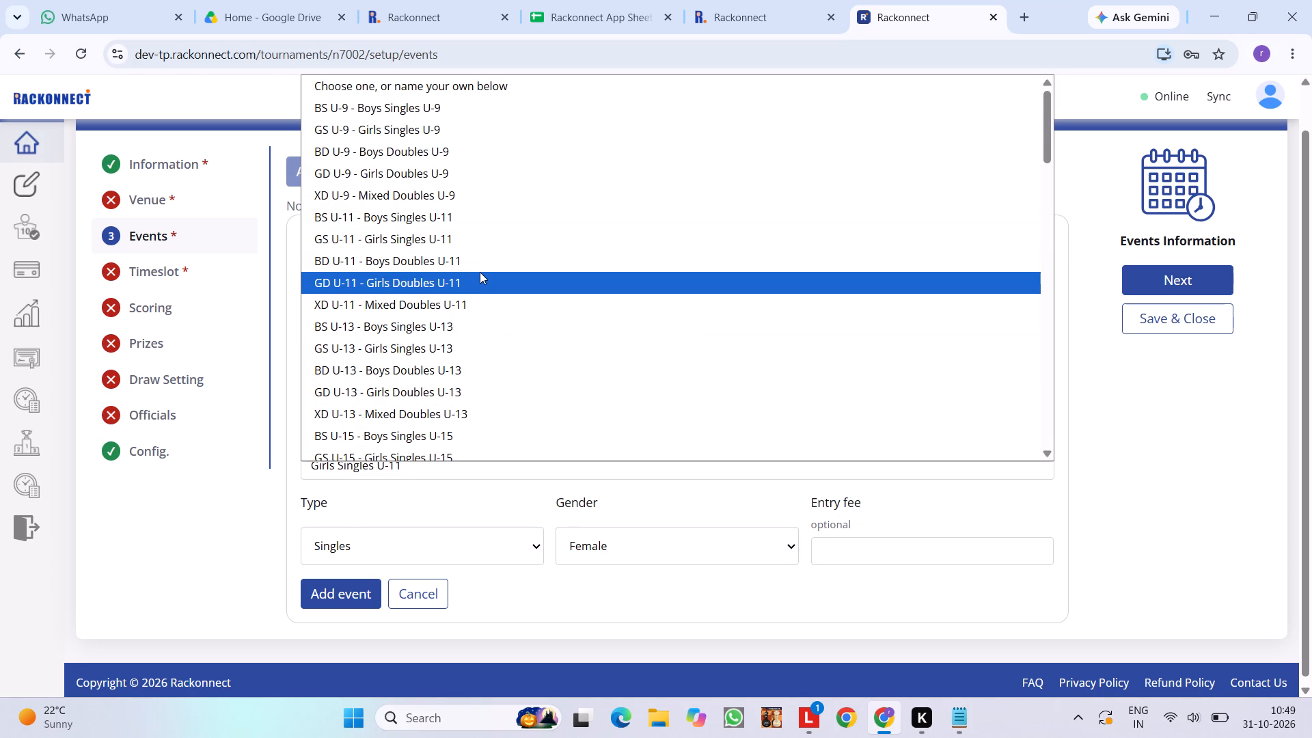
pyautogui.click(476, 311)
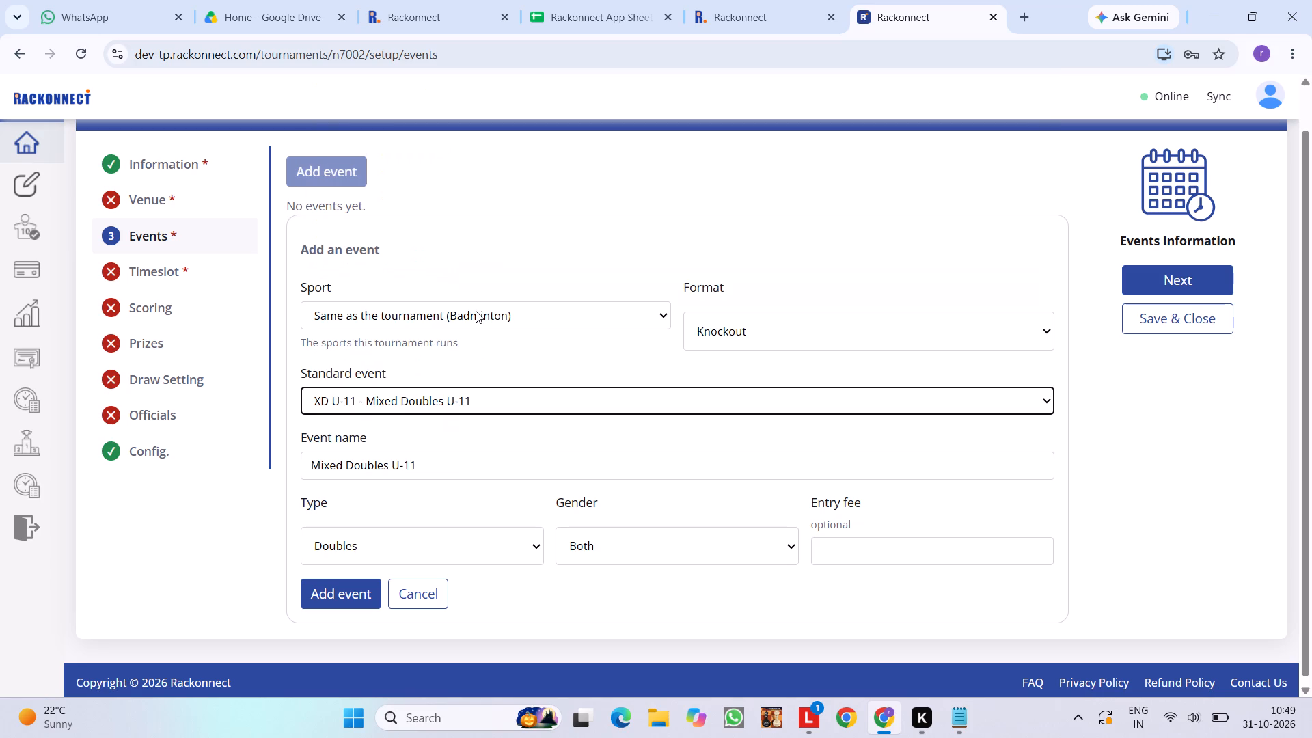
# Set the new event's standard event to XD U-19 - Mixed Doubles U-19.
pyautogui.click(480, 398)
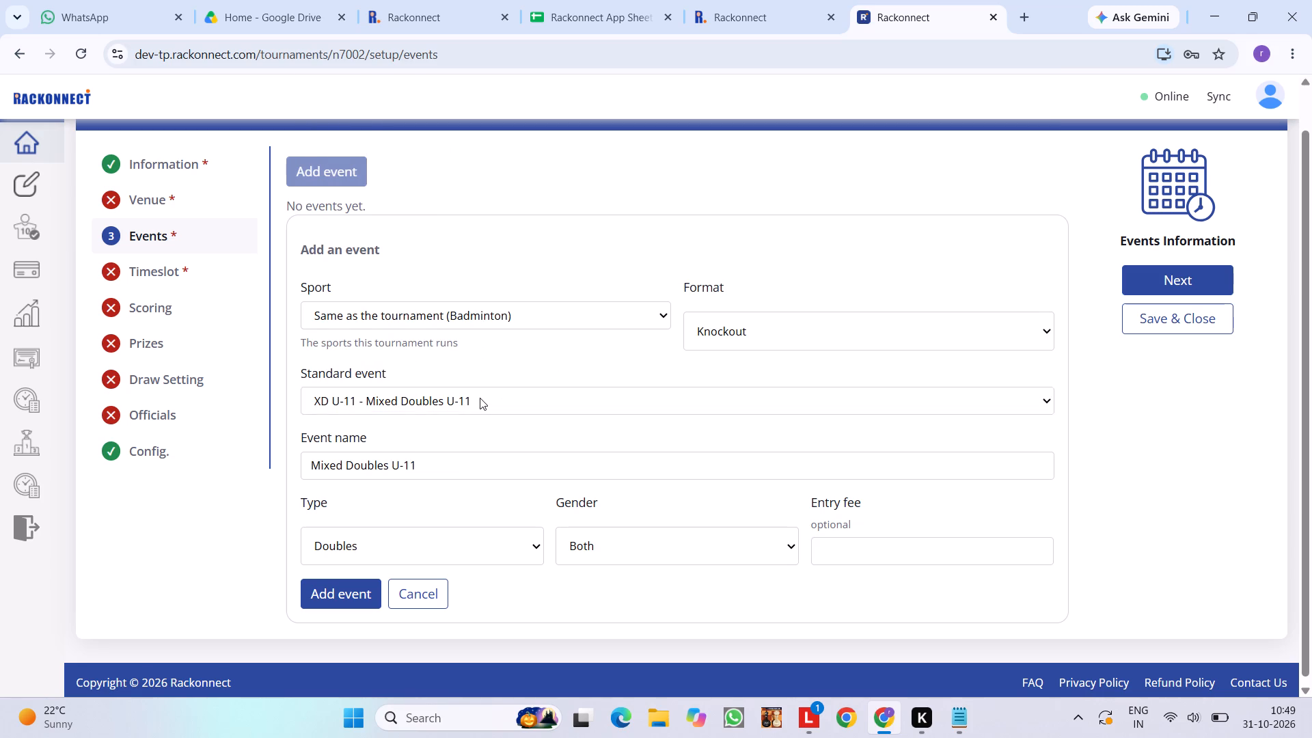
pyautogui.scroll(-3, 479, 329)
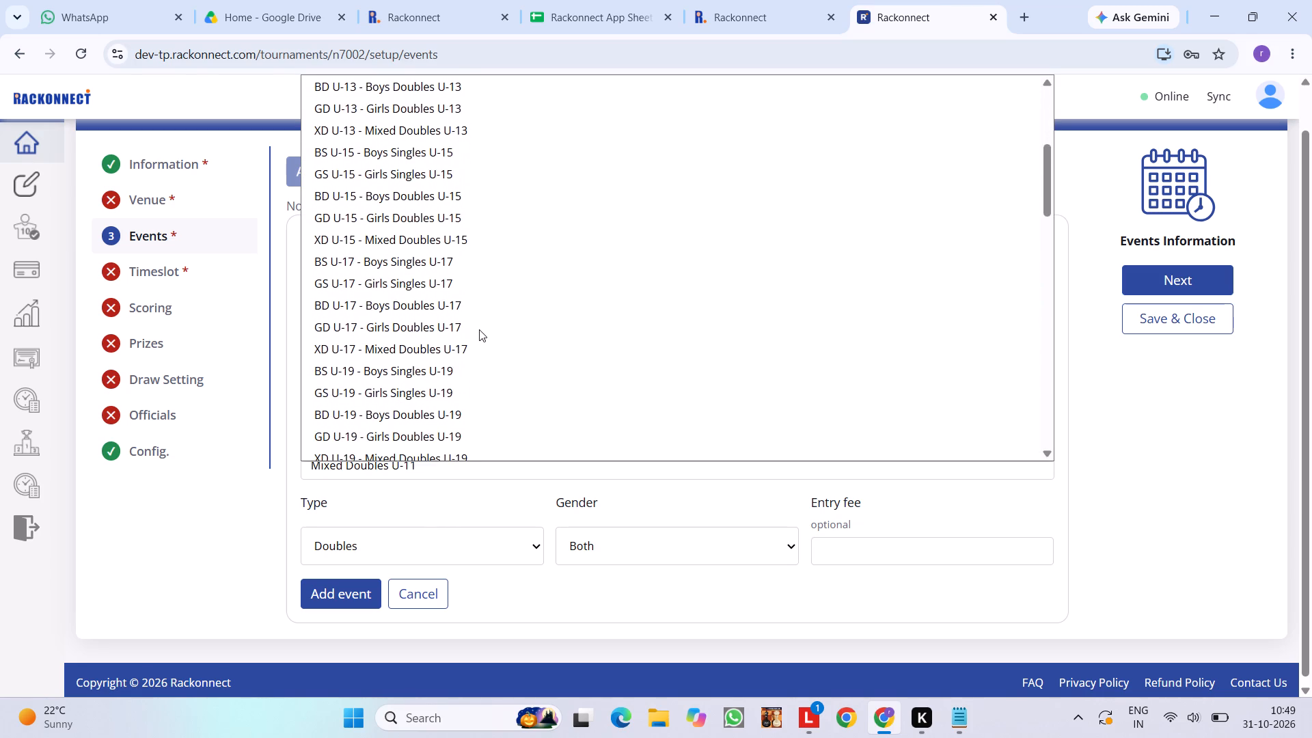
pyautogui.scroll(-2, 479, 329)
pyautogui.scroll(2, 479, 329)
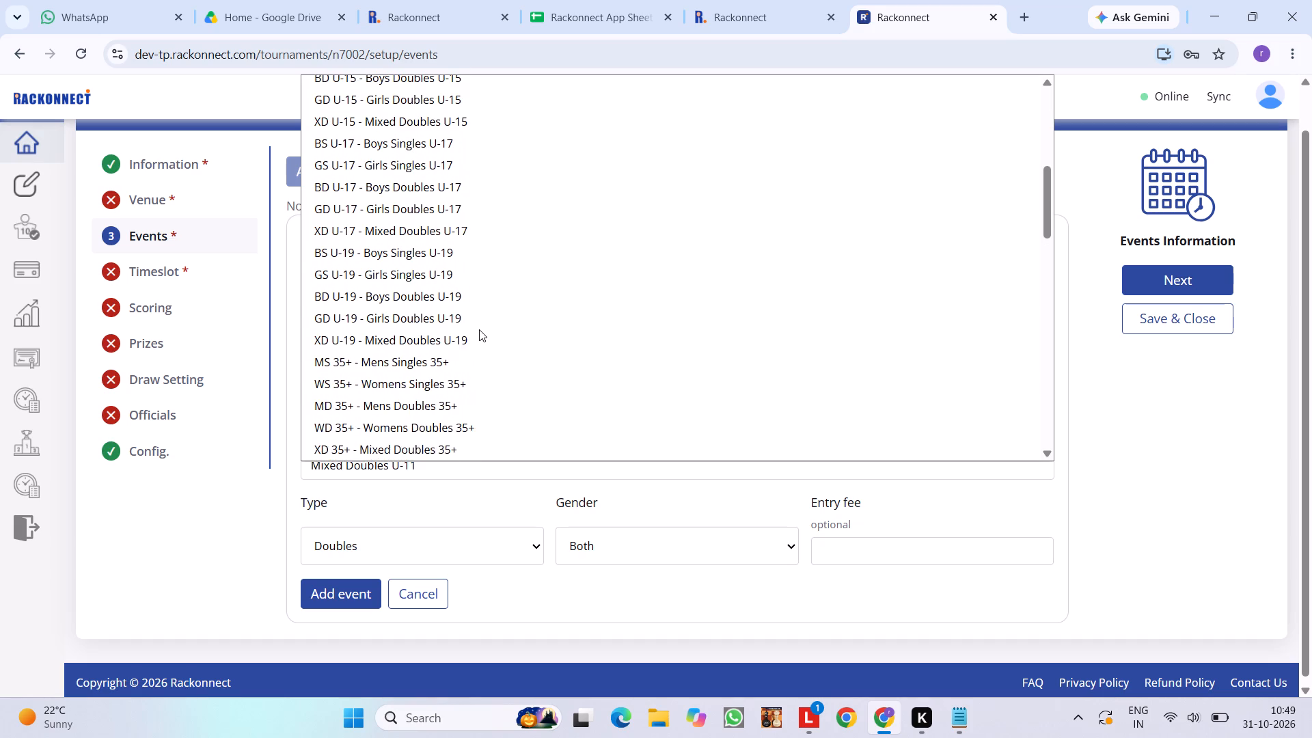
pyautogui.scroll(1, 479, 329)
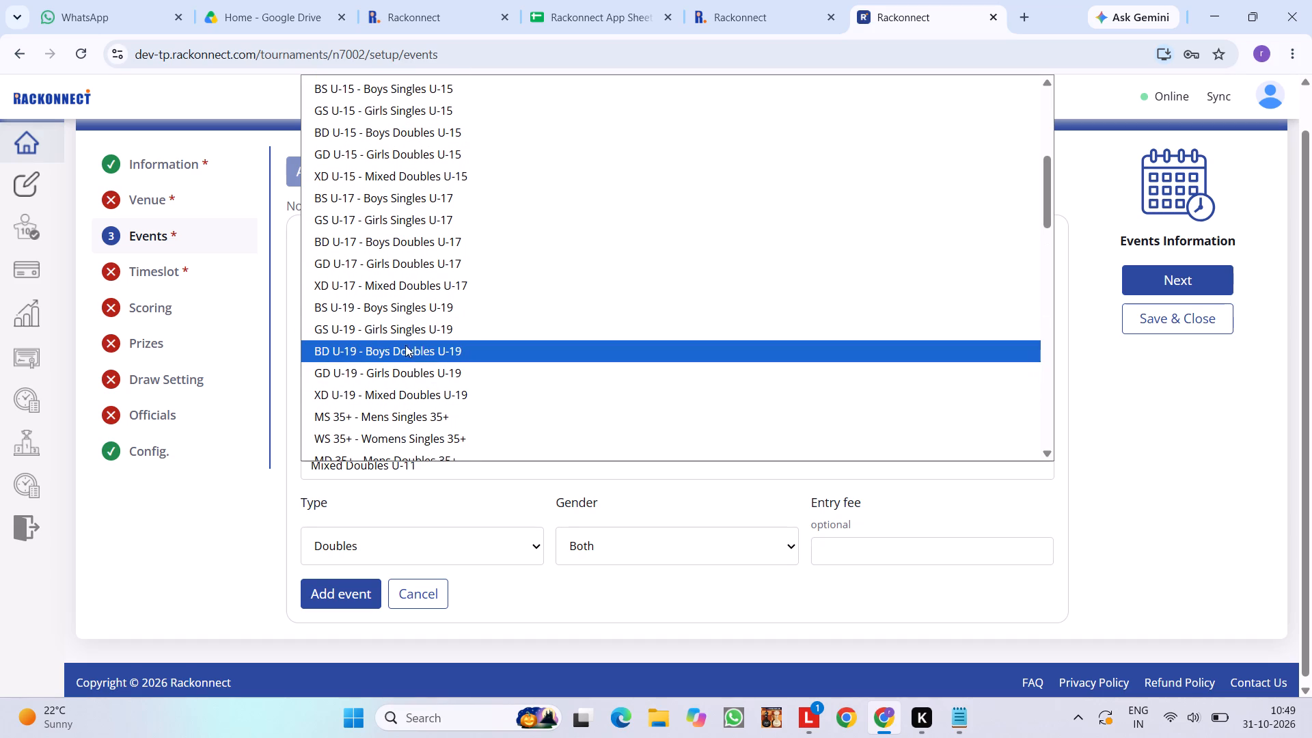
pyautogui.click(467, 395)
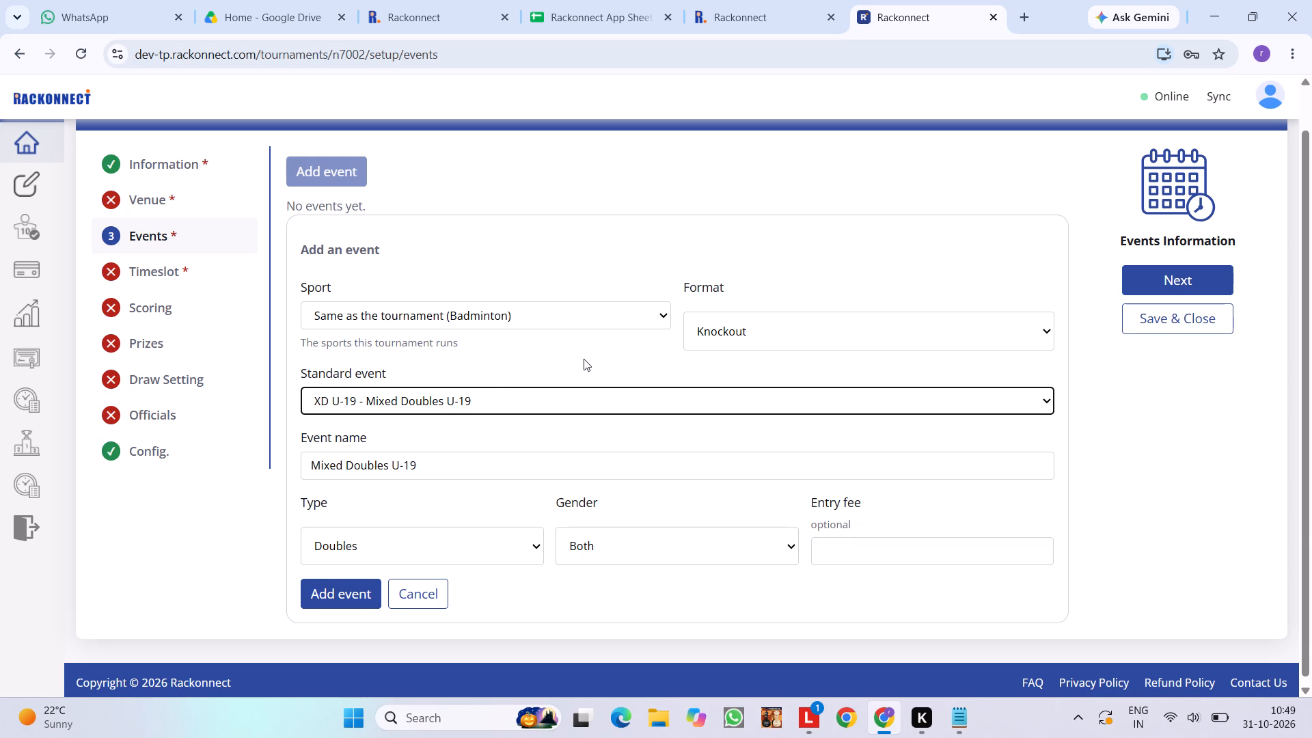
# Keep the event type as Doubles, set the entry fee to 10 and add the event to the tournament.
pyautogui.scroll(-2, 584, 359)
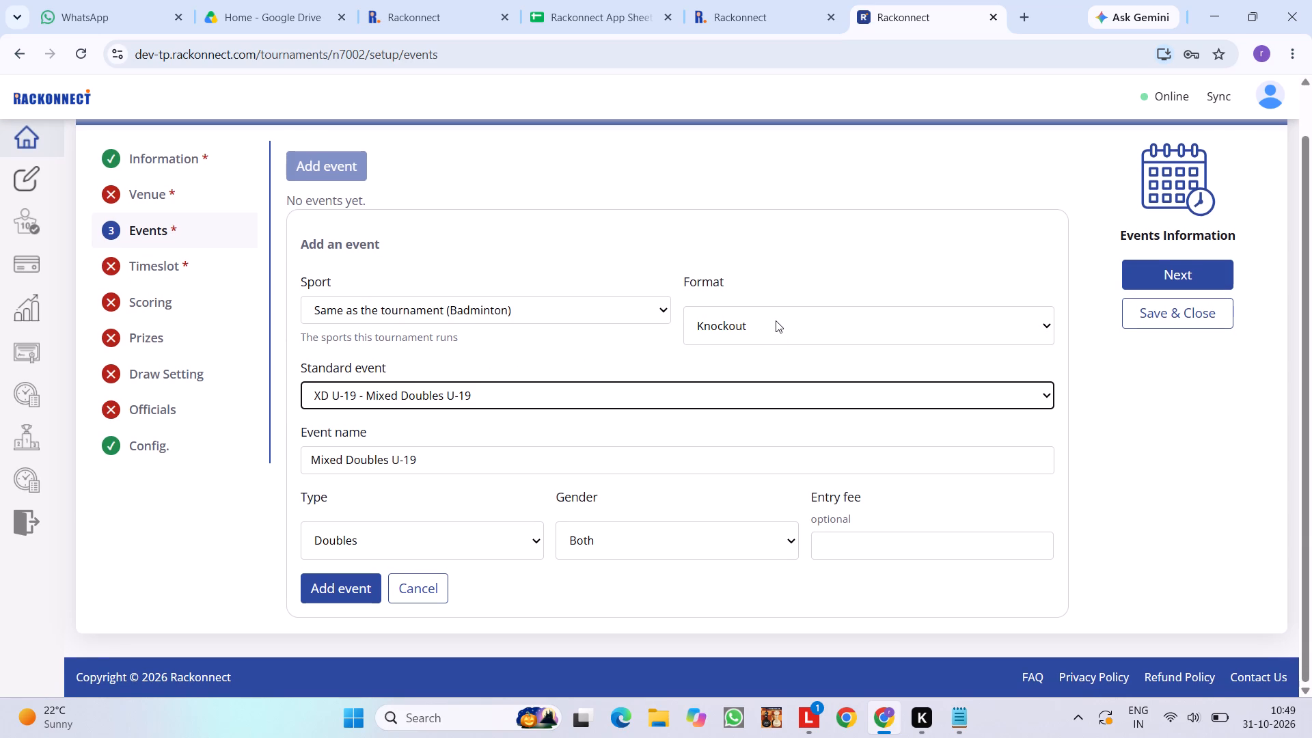
pyautogui.scroll(-1, 558, 445)
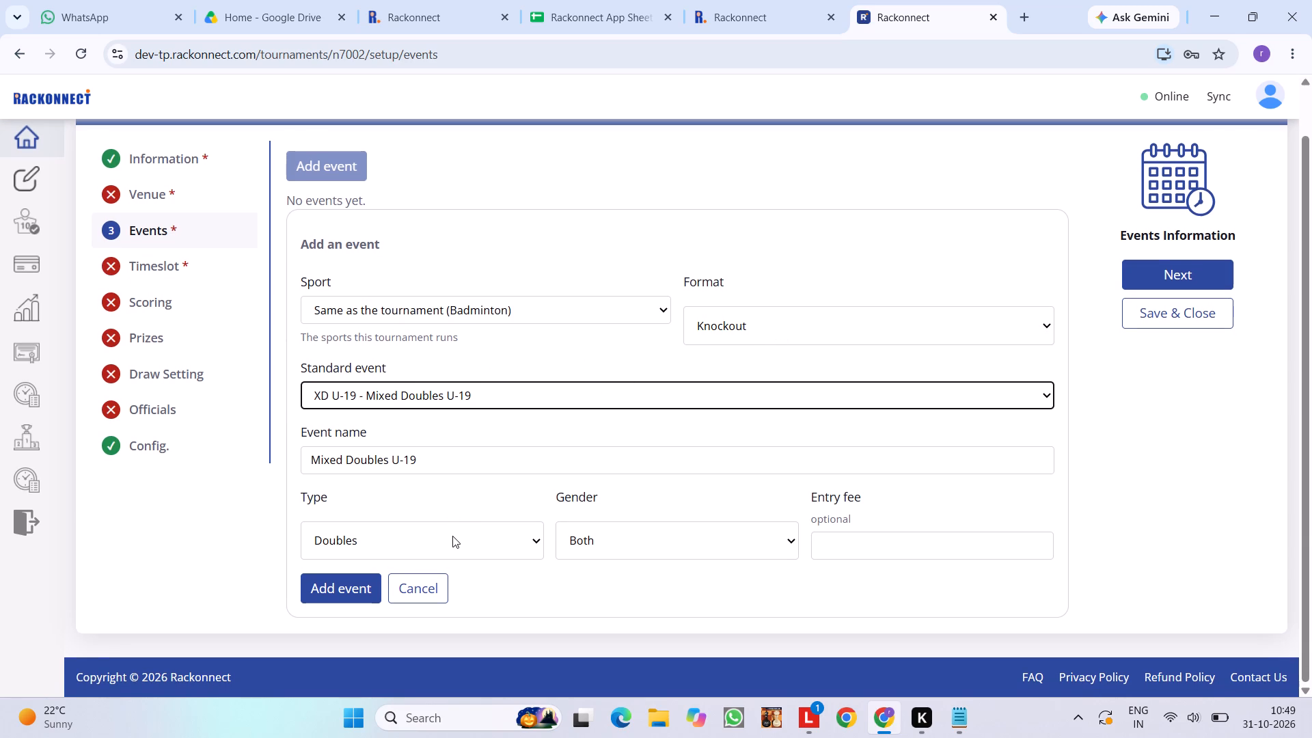
pyautogui.click(453, 536)
pyautogui.click(467, 502)
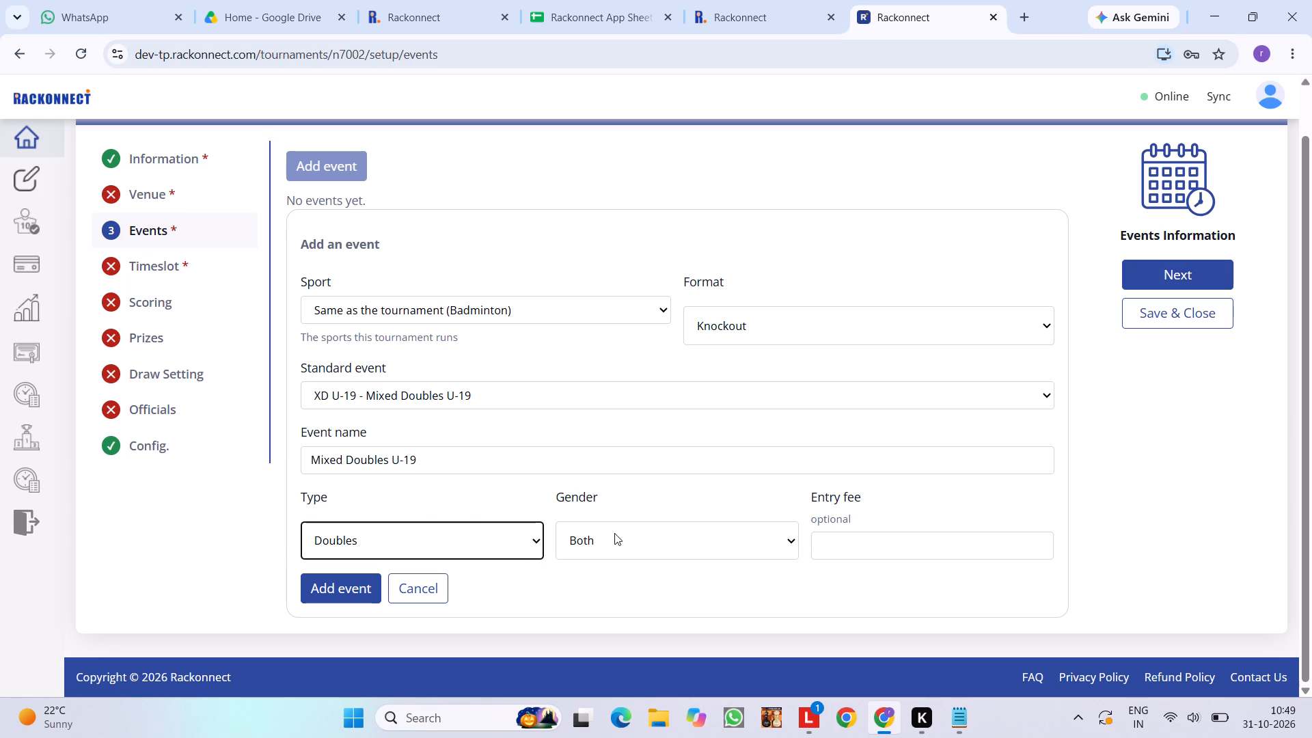
pyautogui.click(842, 535)
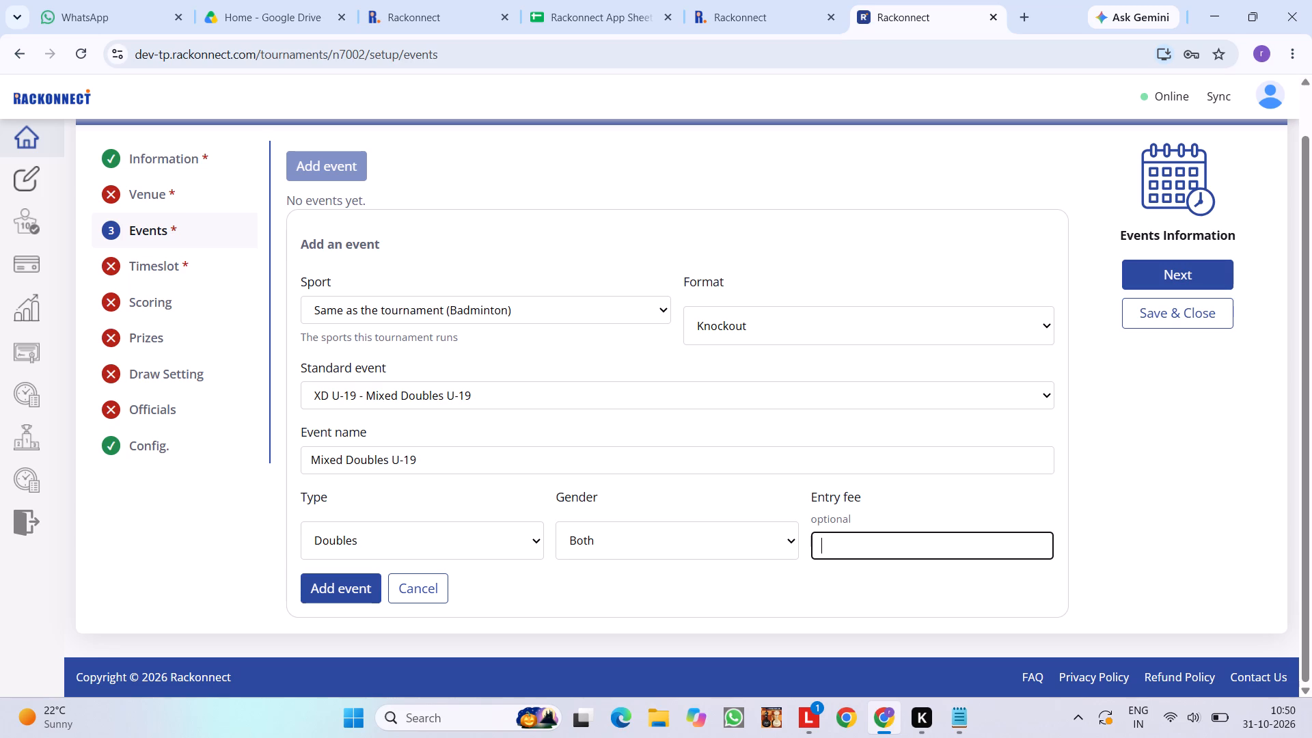
pyautogui.write('10')
pyautogui.click(571, 588)
pyautogui.click(351, 579)
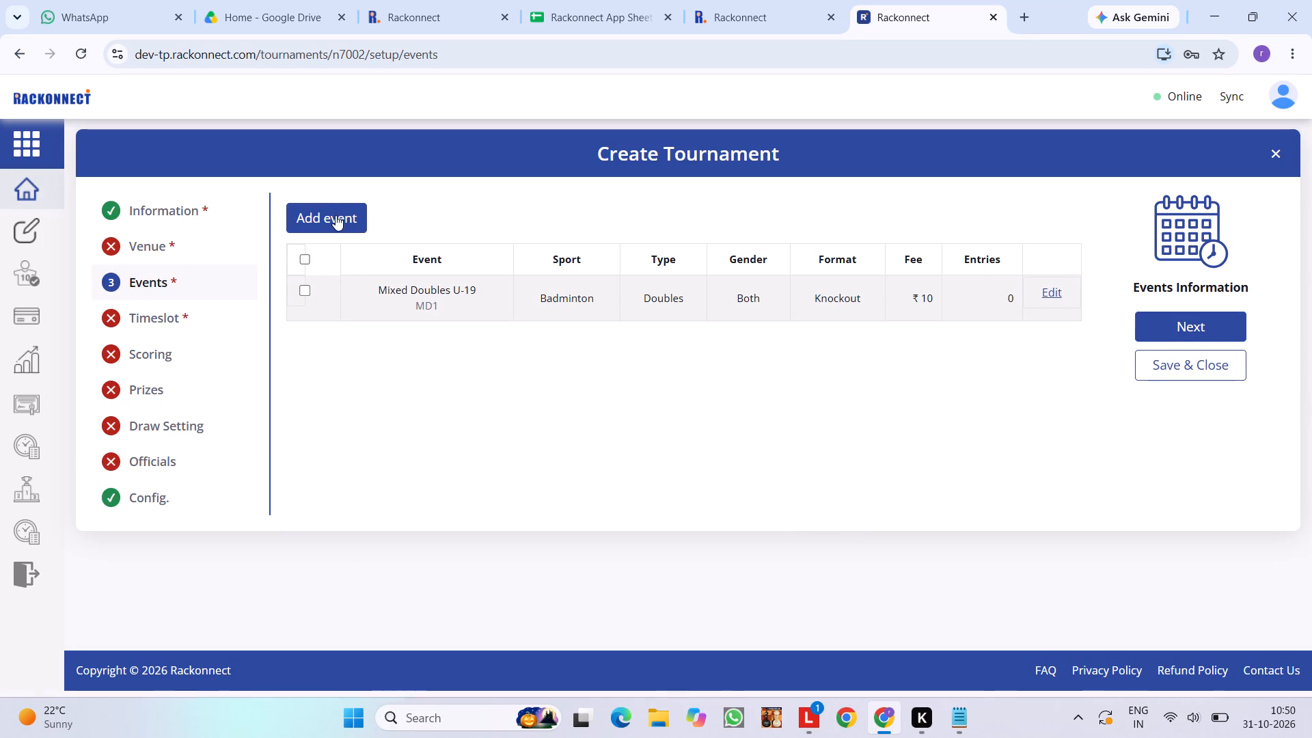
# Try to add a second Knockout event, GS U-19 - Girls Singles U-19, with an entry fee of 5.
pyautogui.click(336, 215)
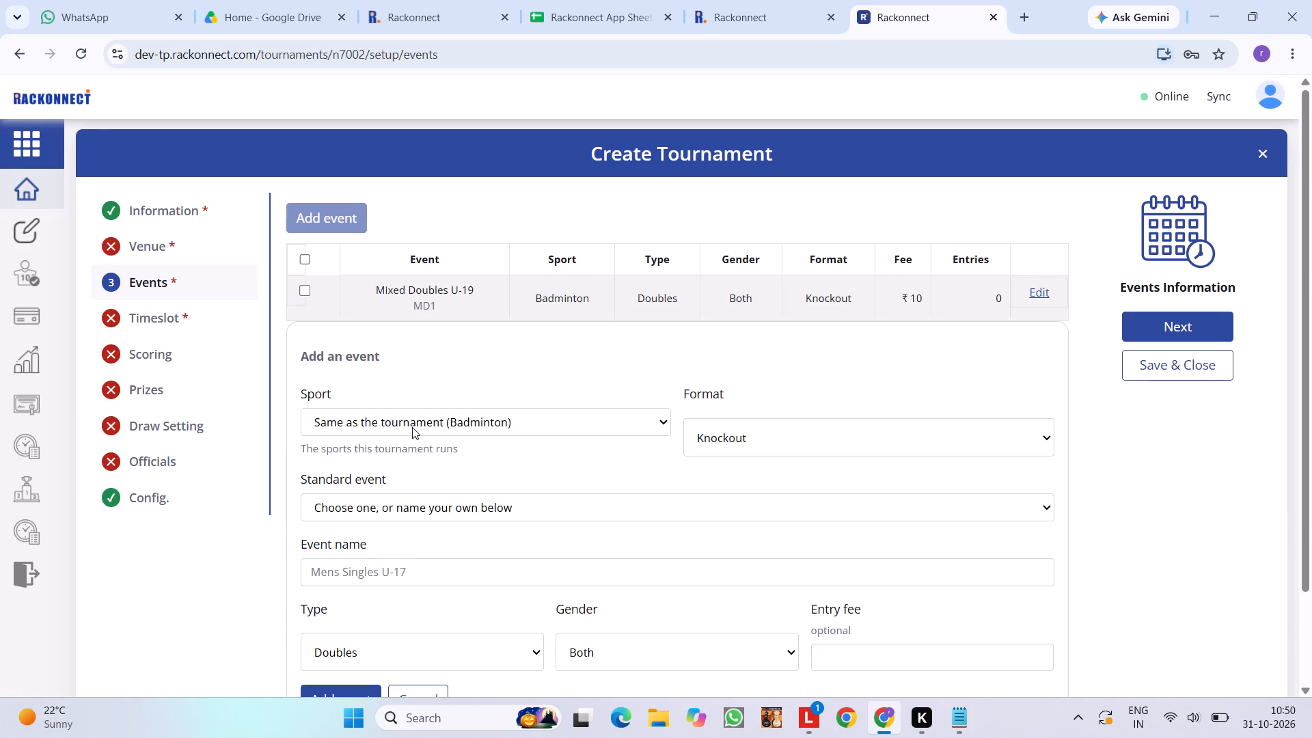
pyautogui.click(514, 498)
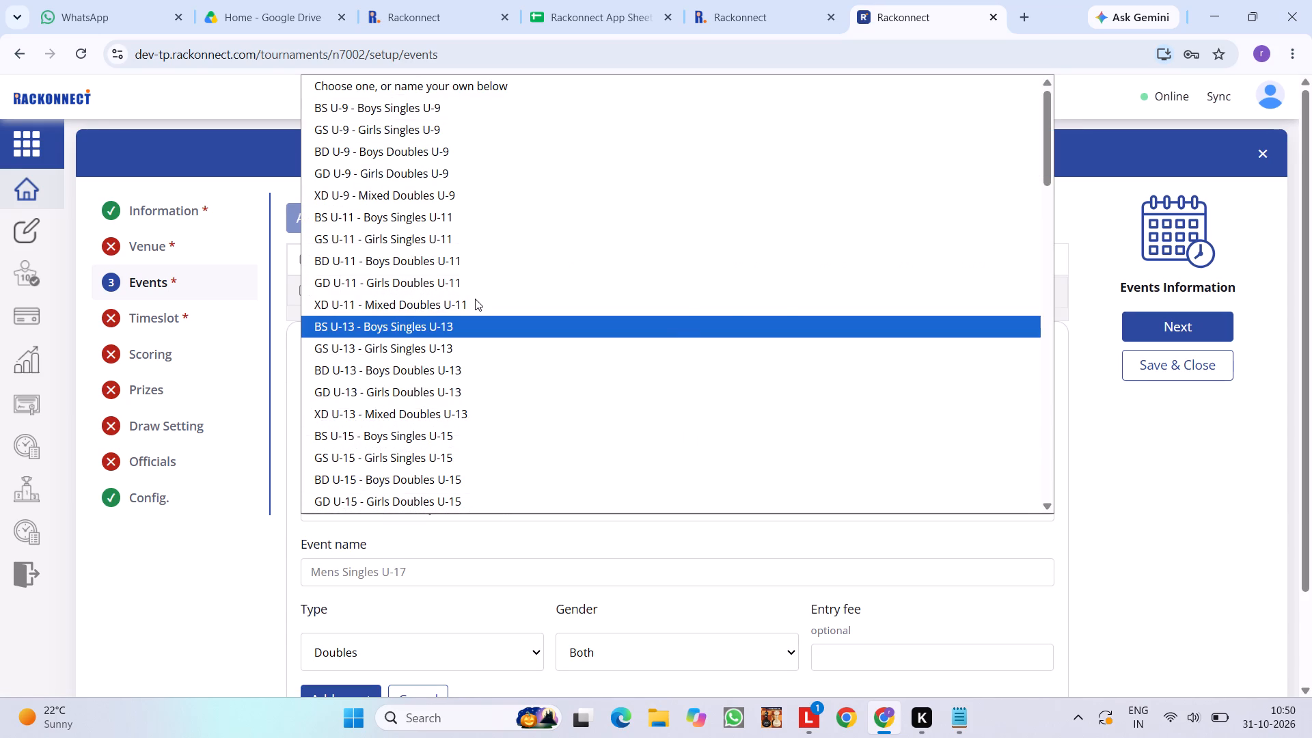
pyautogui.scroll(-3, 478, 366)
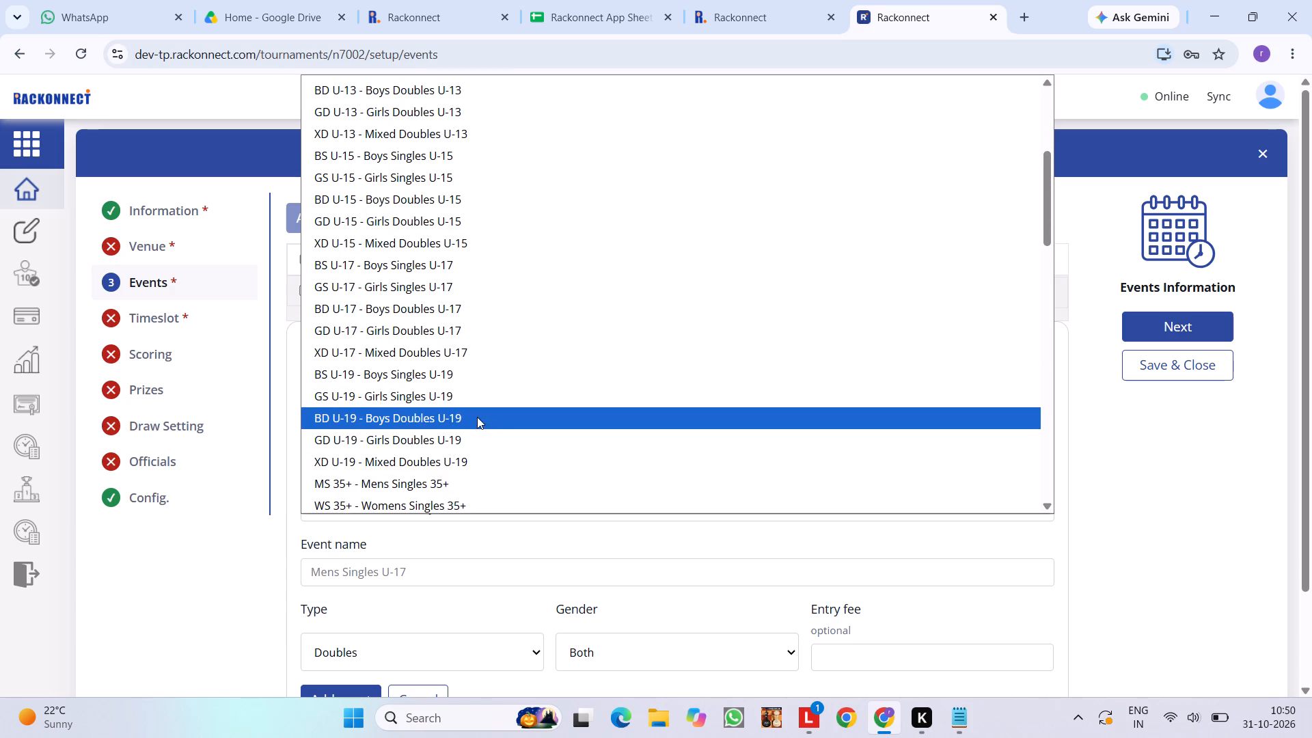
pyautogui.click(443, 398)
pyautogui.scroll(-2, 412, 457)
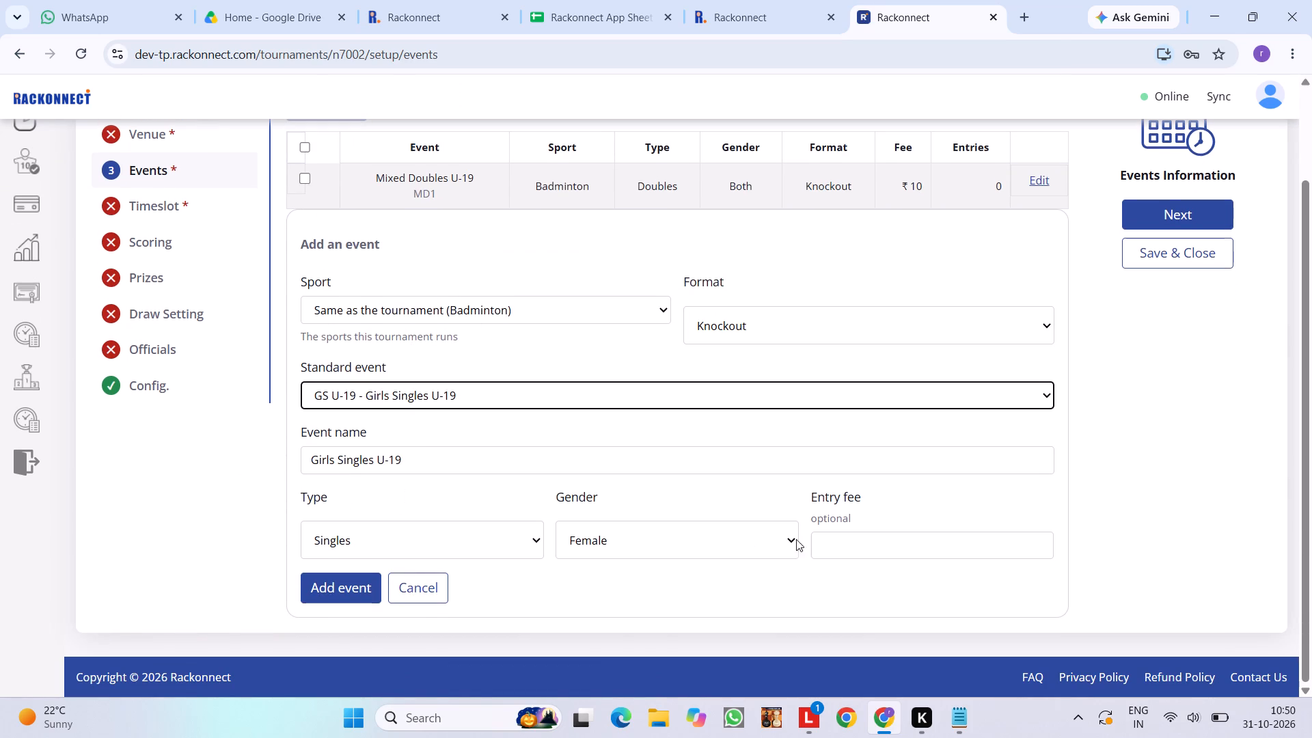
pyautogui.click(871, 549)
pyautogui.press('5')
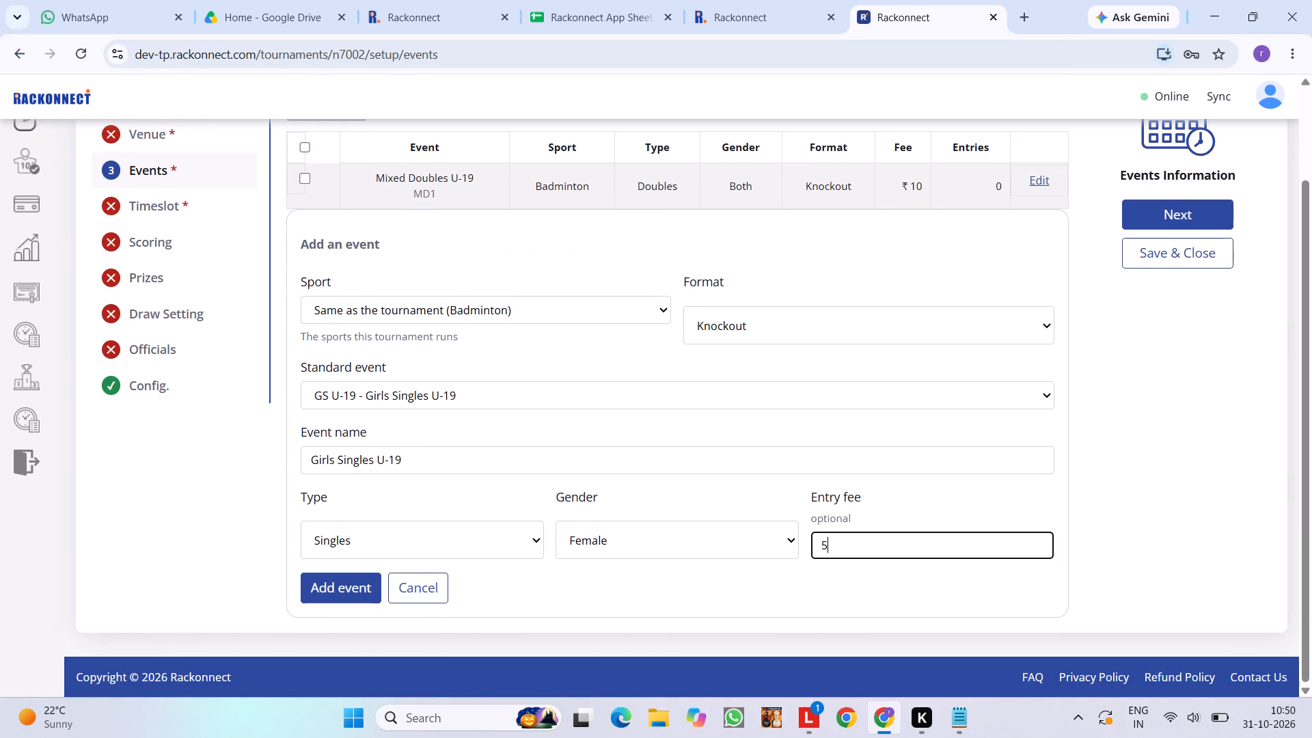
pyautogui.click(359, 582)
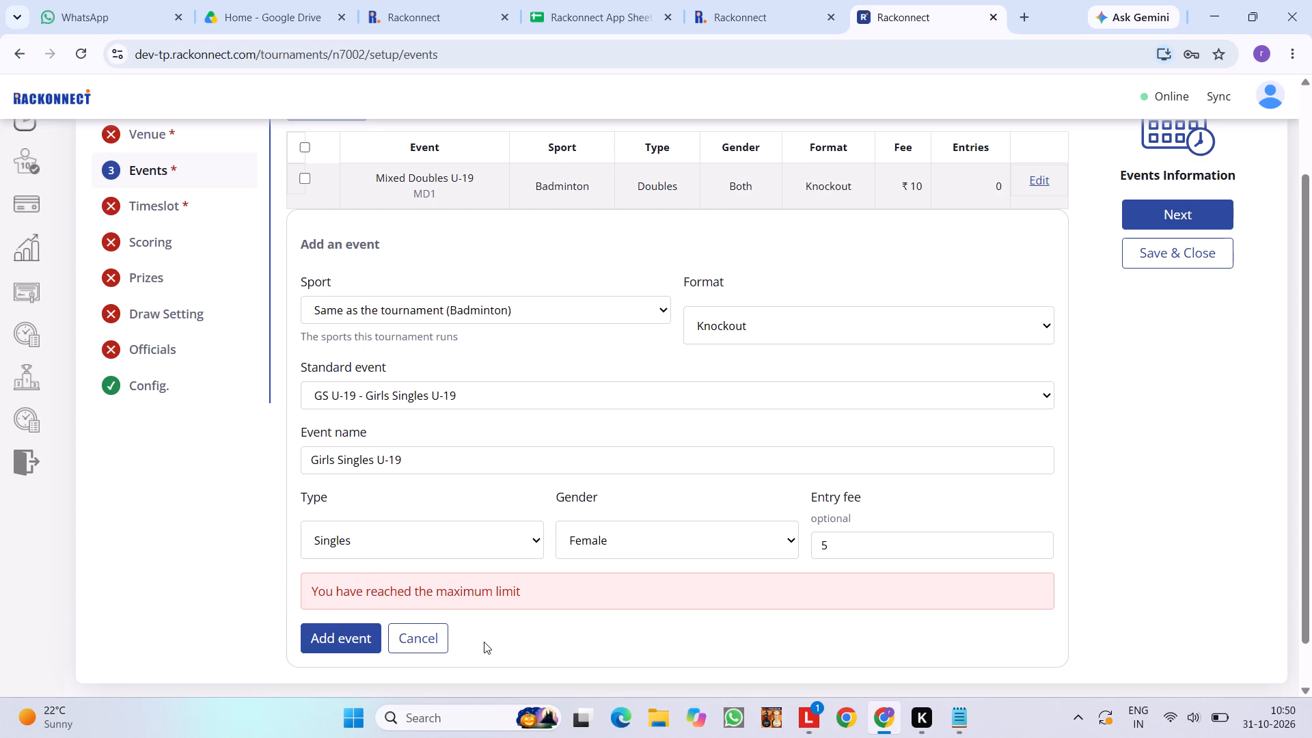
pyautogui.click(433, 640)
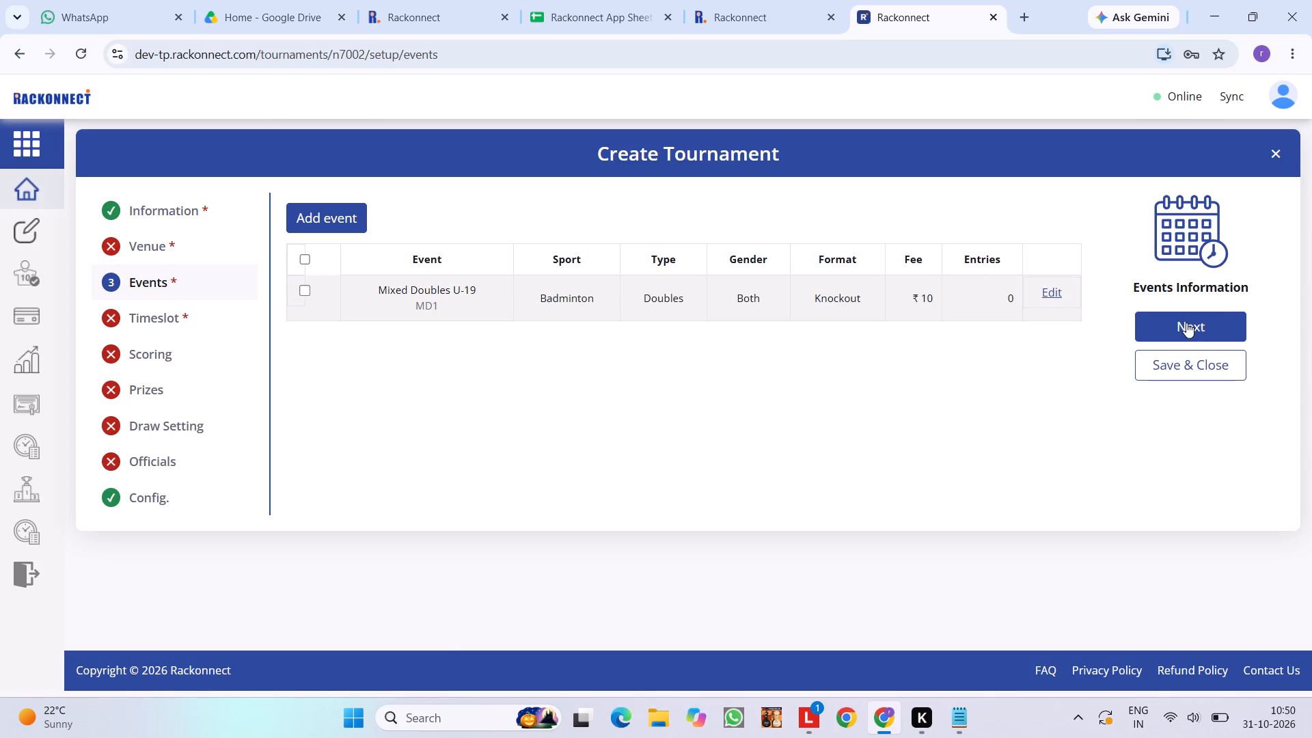
# Continue from the Events stage to the Timeslot stage.
pyautogui.click(1183, 327)
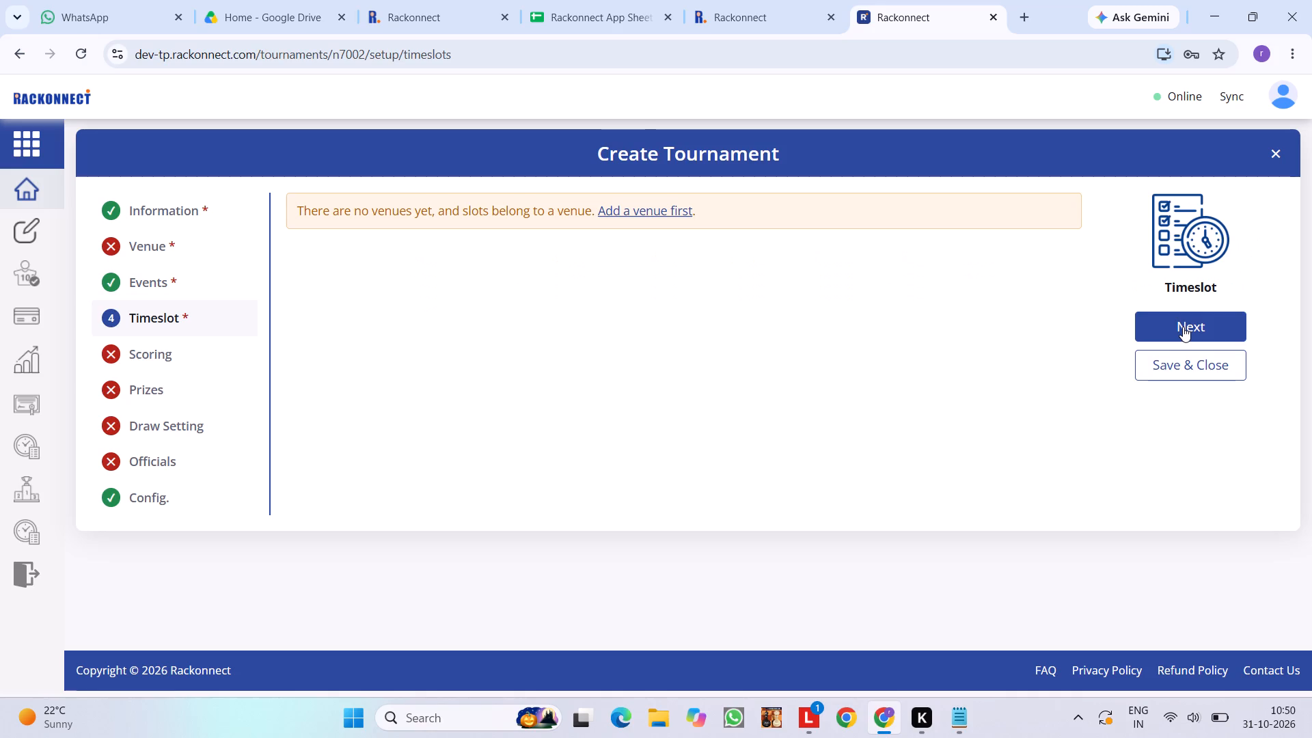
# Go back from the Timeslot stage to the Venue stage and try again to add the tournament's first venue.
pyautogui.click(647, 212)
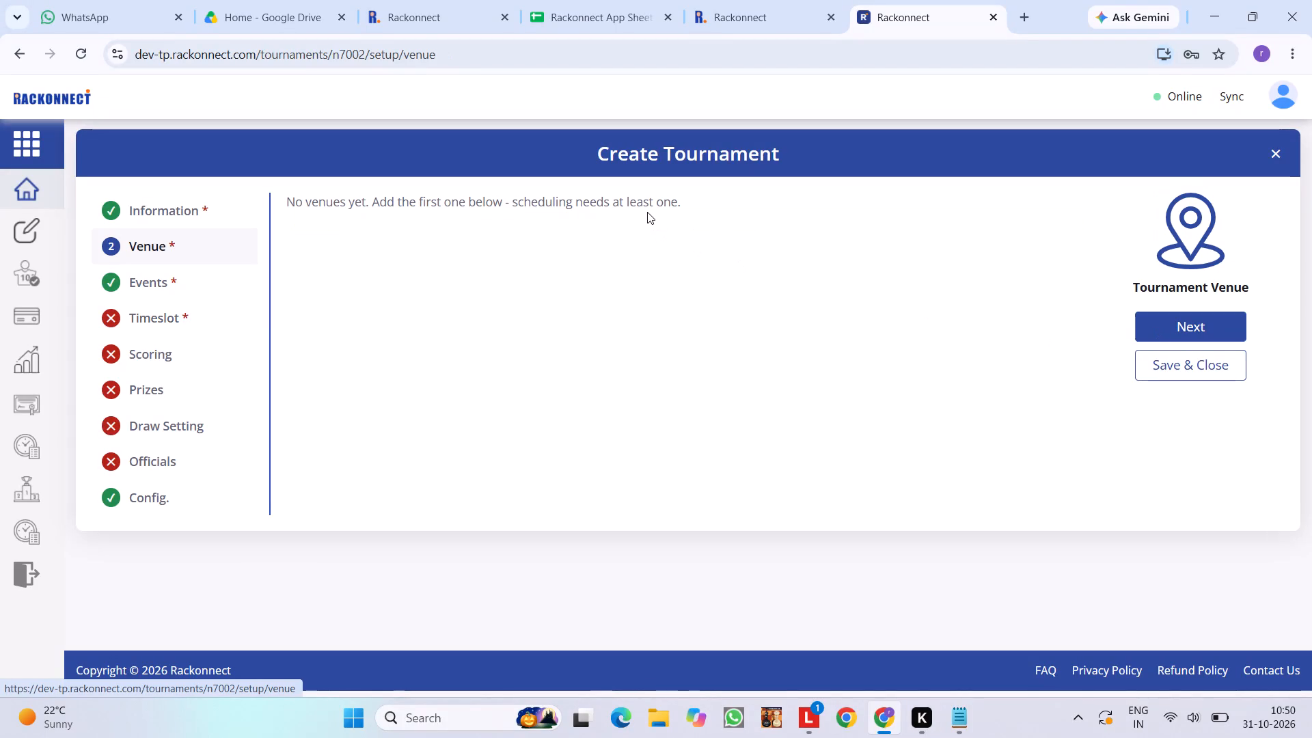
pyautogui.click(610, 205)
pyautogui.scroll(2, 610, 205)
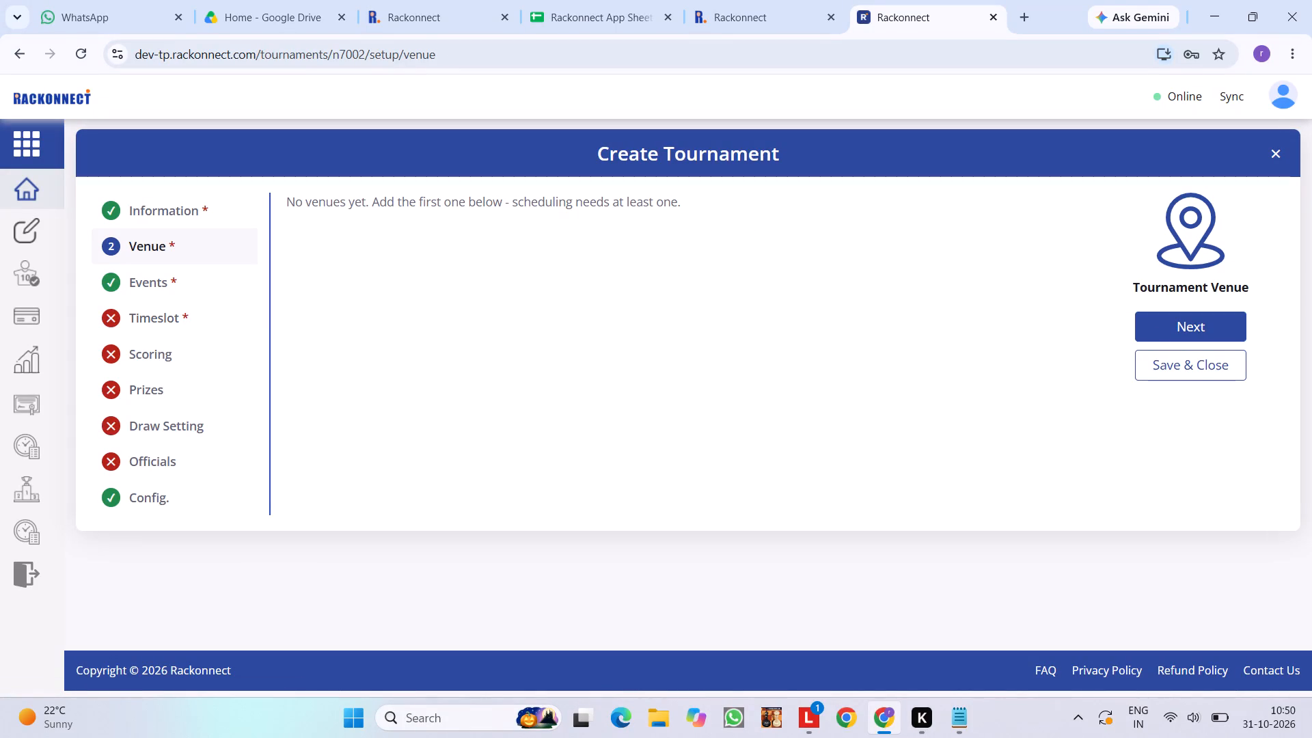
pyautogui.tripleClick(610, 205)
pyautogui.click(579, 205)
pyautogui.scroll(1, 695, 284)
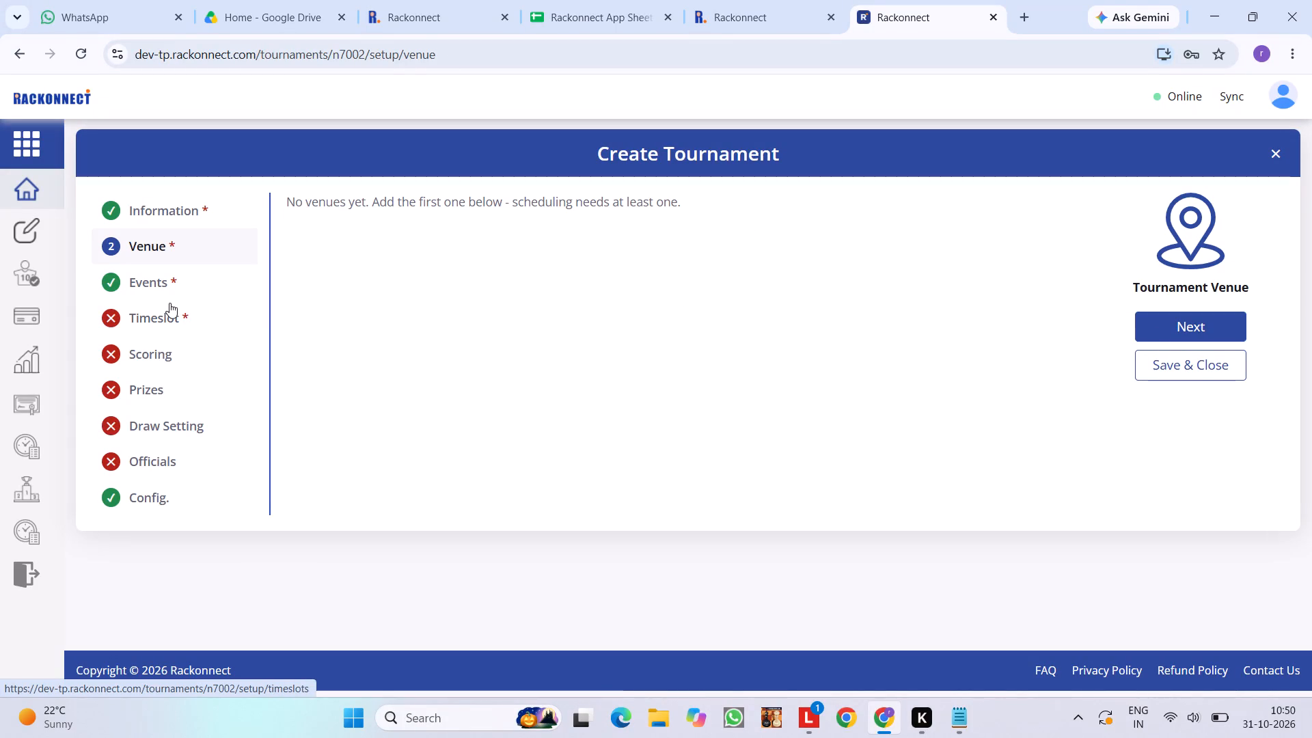
# On the Scoring stage, add a scoring setting for event MD1 with best of 3 and 15 Points per game, applied to all rounds.
pyautogui.click(167, 318)
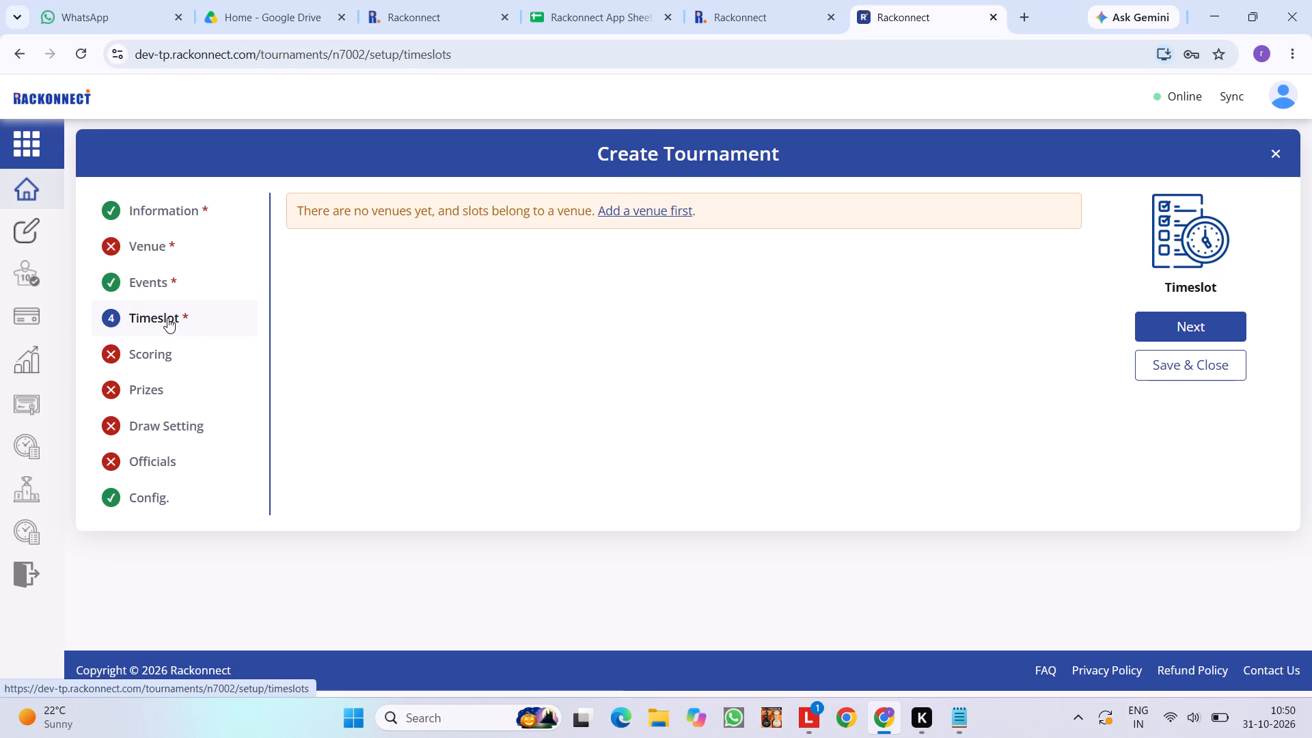
pyautogui.click(170, 353)
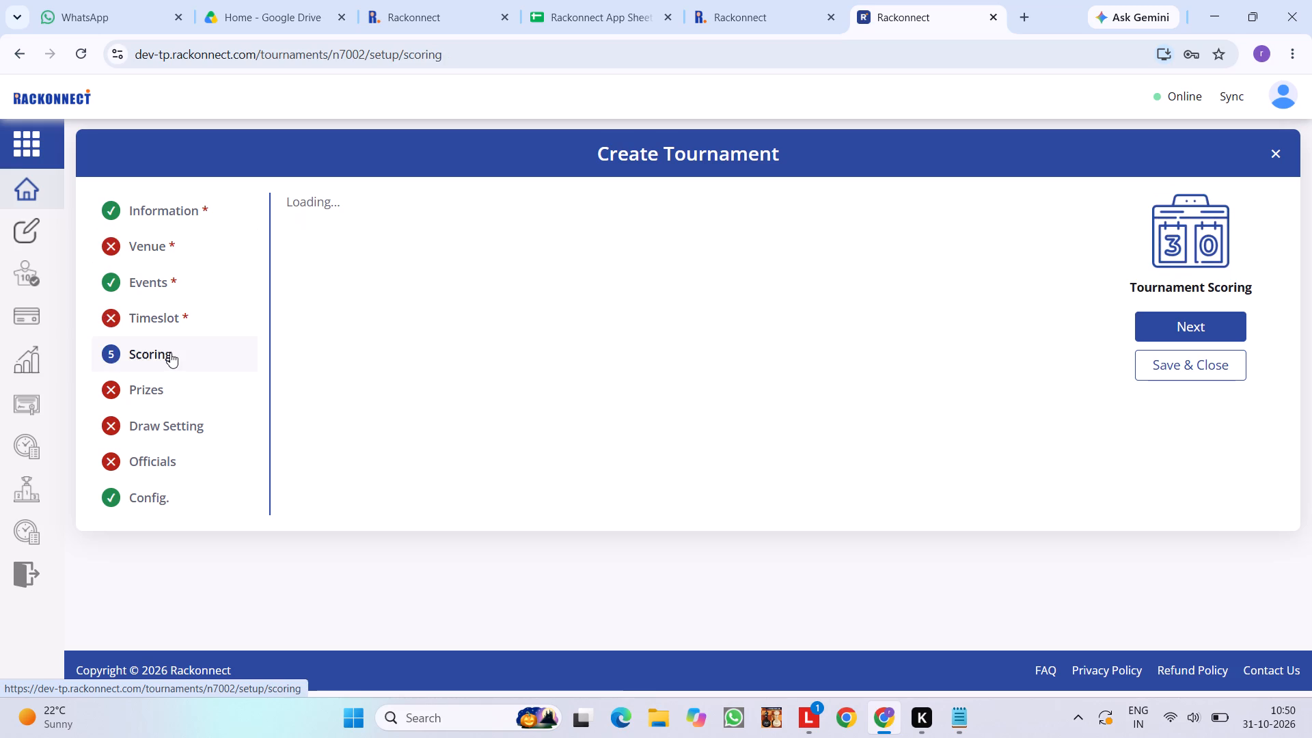
pyautogui.click(161, 402)
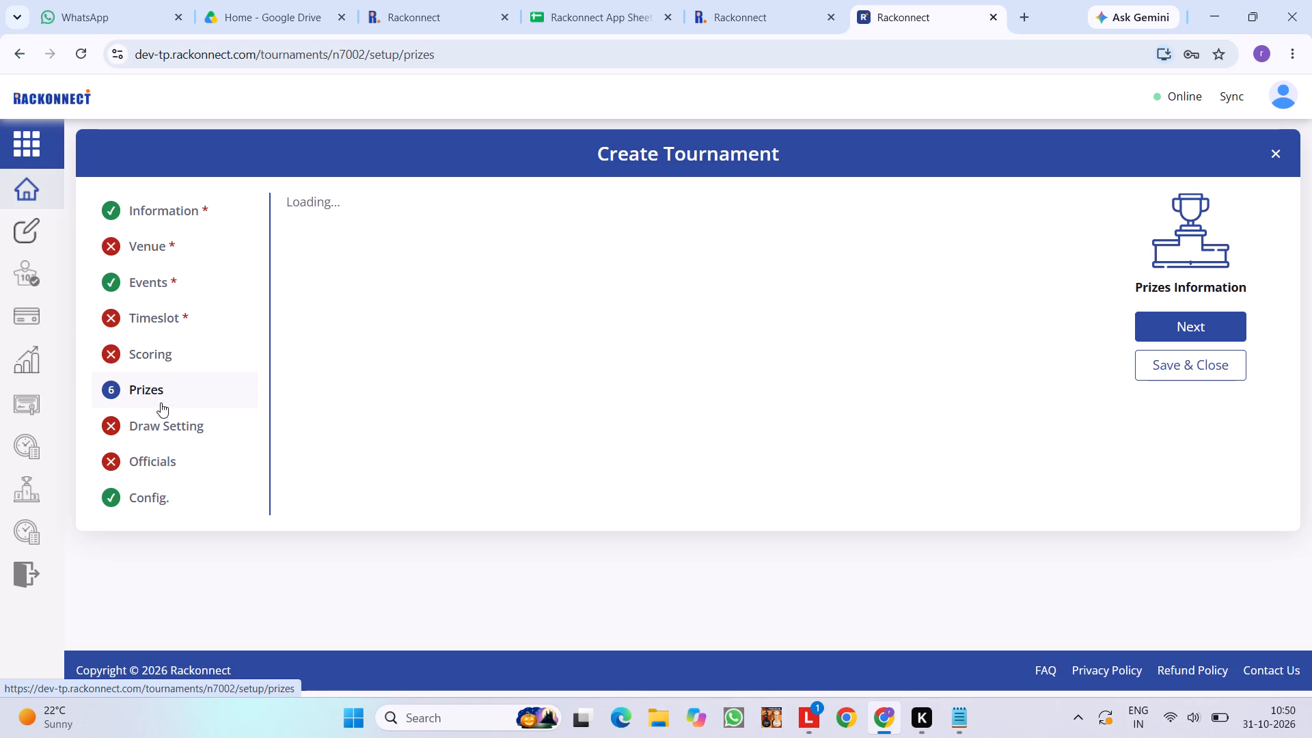
pyautogui.click(169, 358)
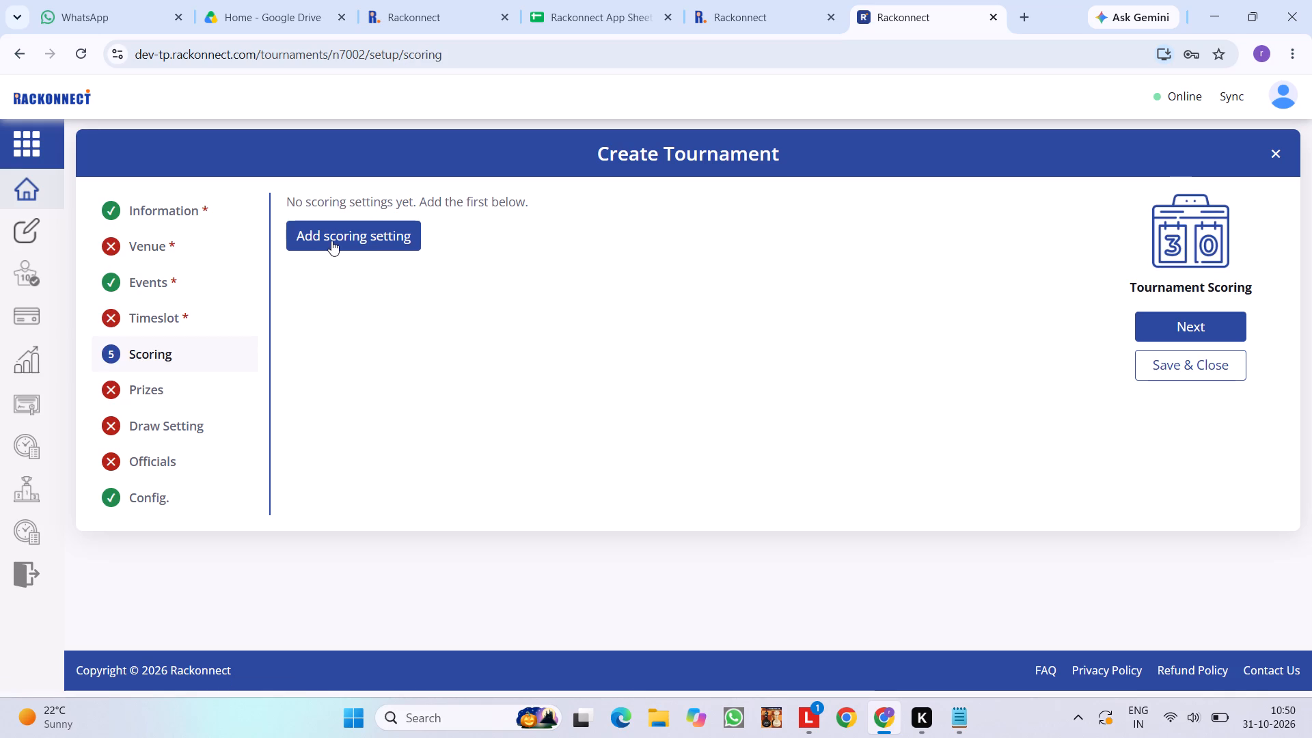
pyautogui.click(331, 241)
pyautogui.click(329, 332)
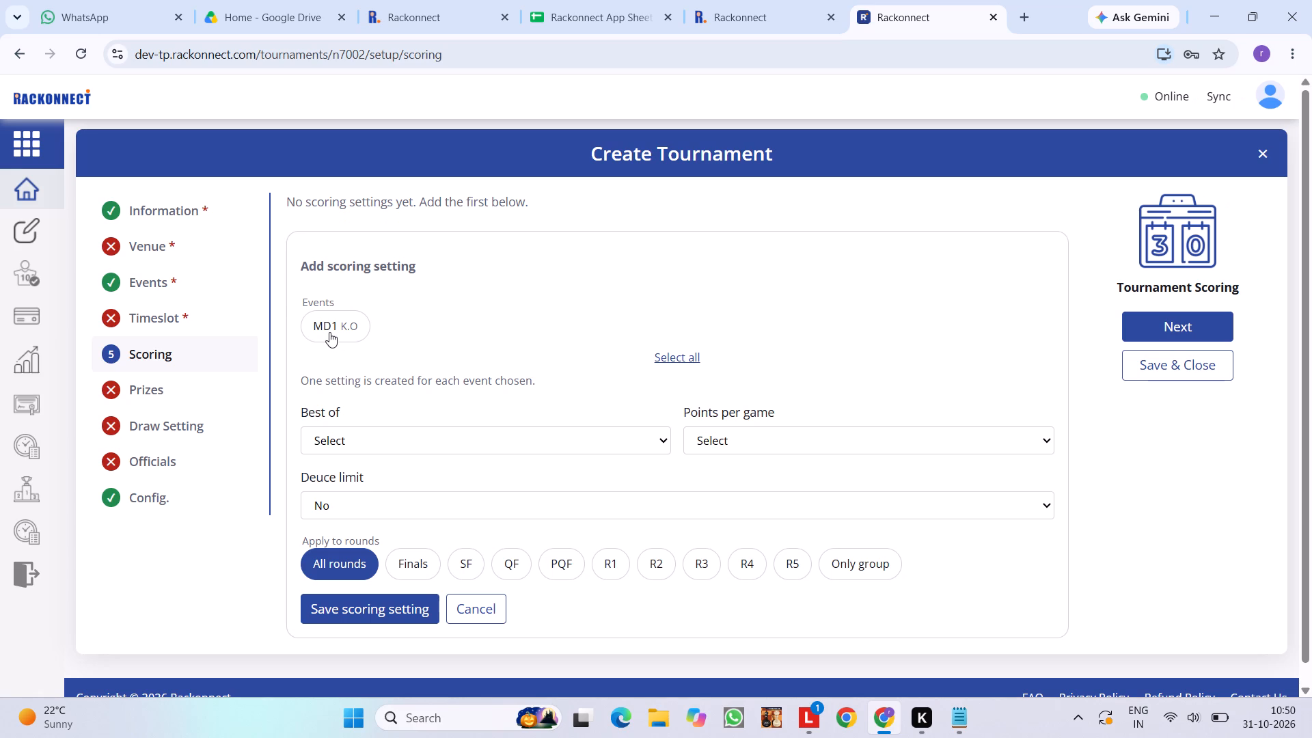
pyautogui.scroll(-1, 433, 325)
pyautogui.click(463, 426)
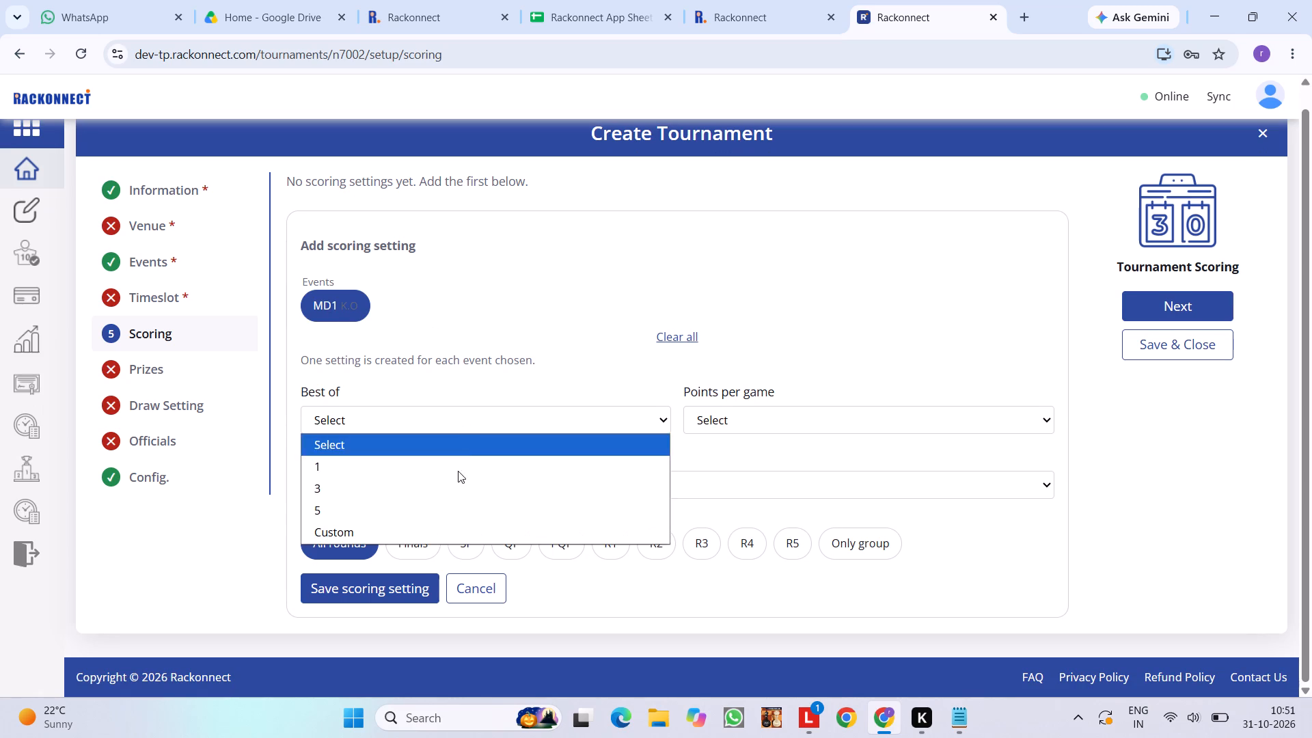
pyautogui.click(442, 497)
pyautogui.click(759, 424)
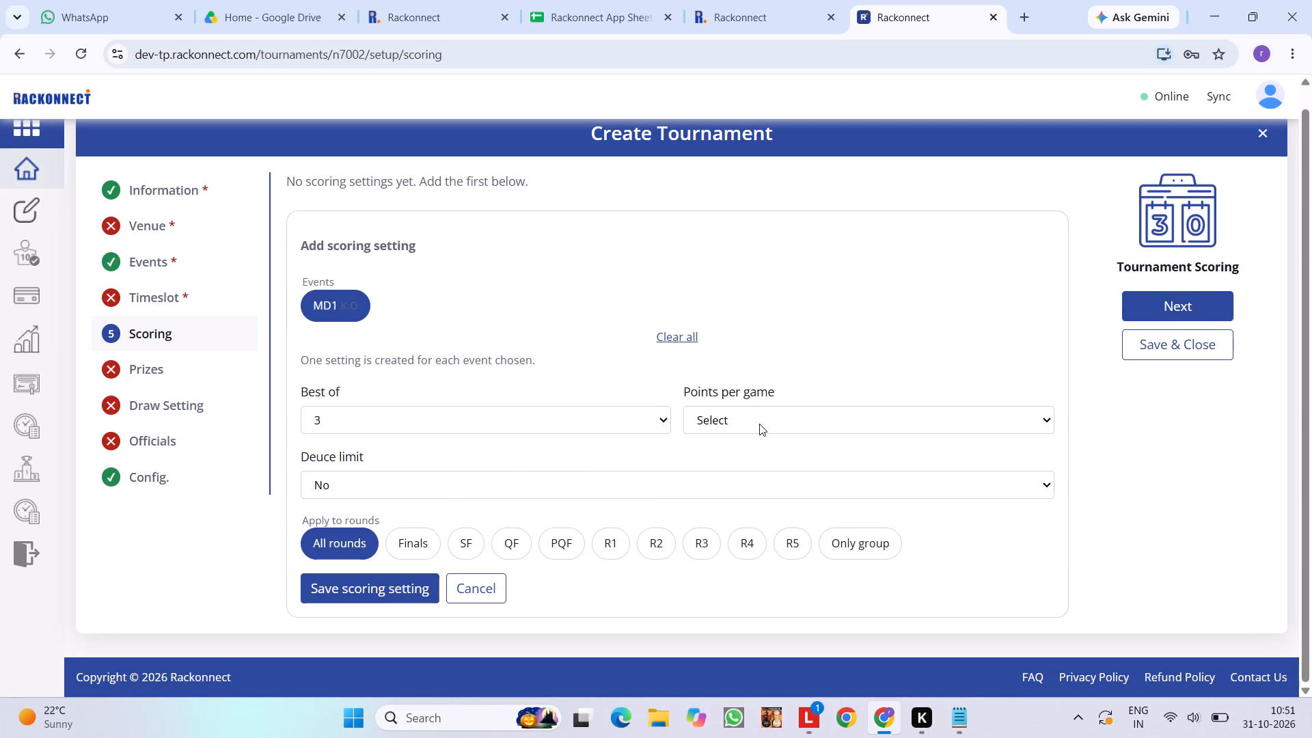
pyautogui.click(761, 505)
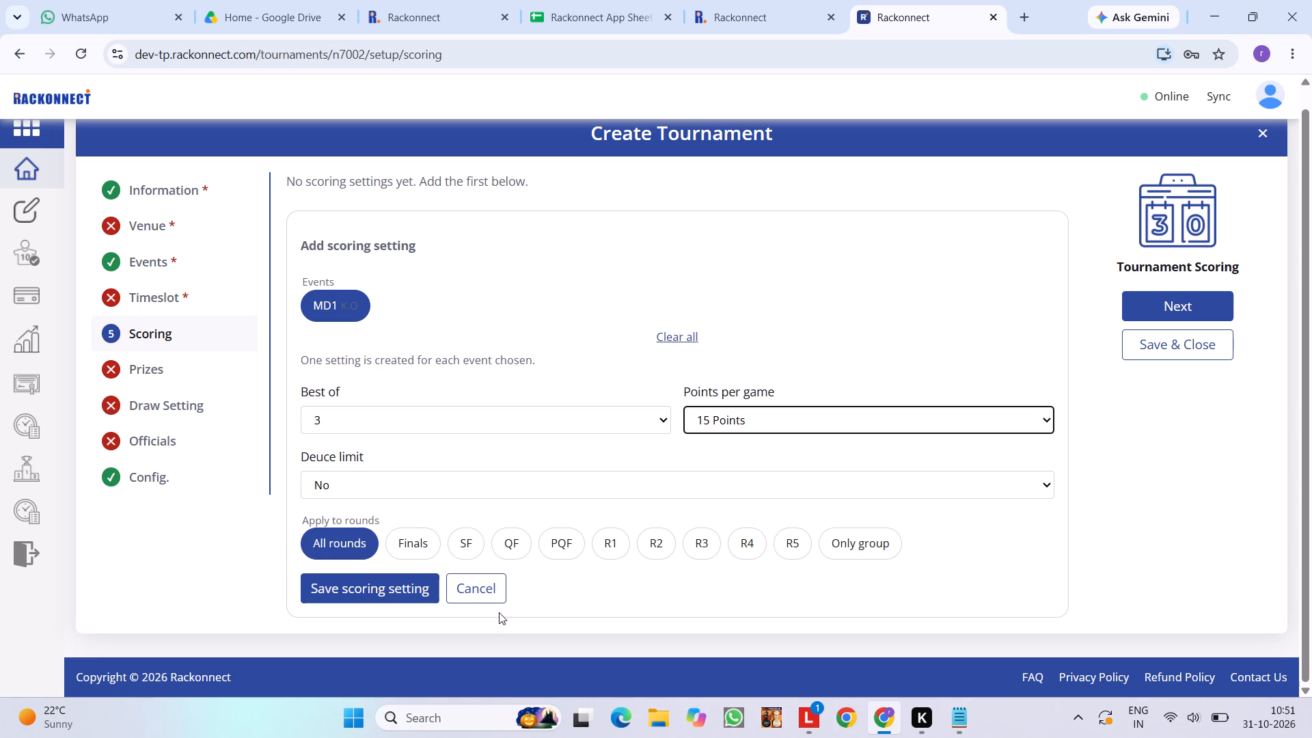
pyautogui.click(394, 590)
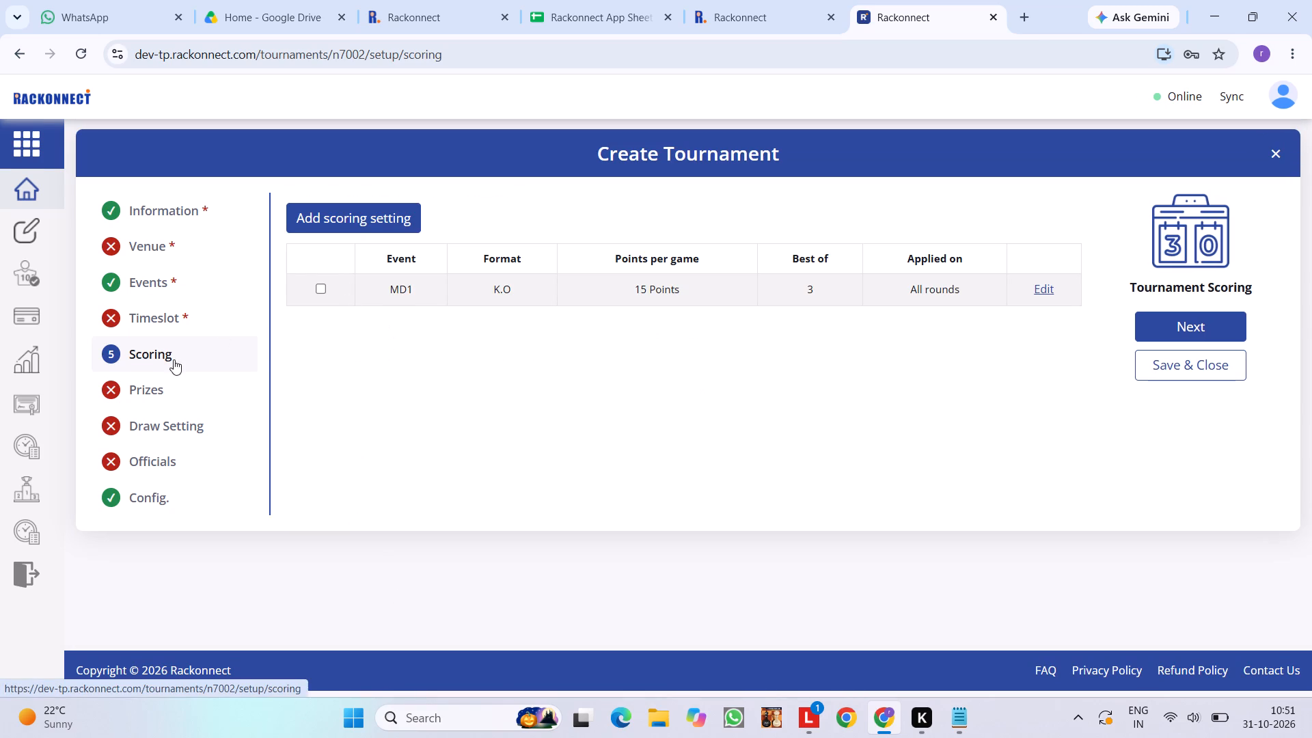
# Go to the Prizes stage and start a new prizes entry.
pyautogui.click(143, 382)
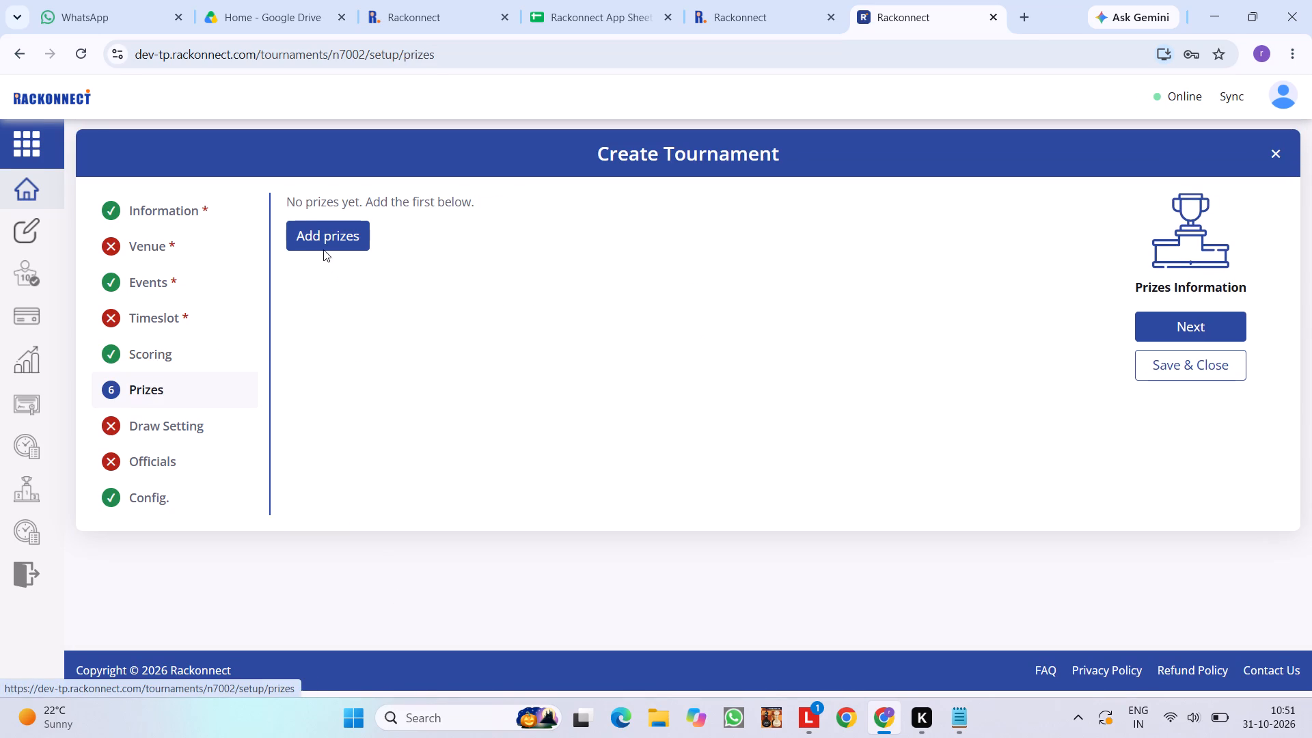
pyautogui.click(322, 239)
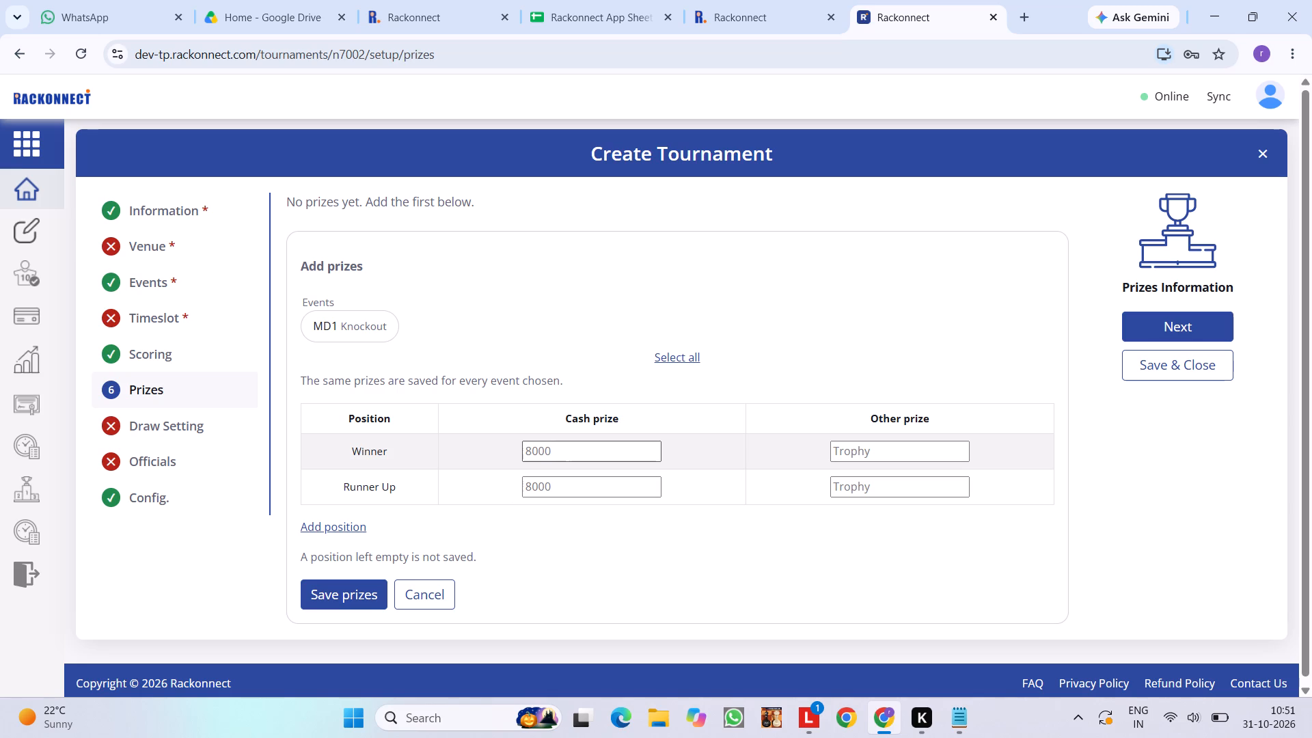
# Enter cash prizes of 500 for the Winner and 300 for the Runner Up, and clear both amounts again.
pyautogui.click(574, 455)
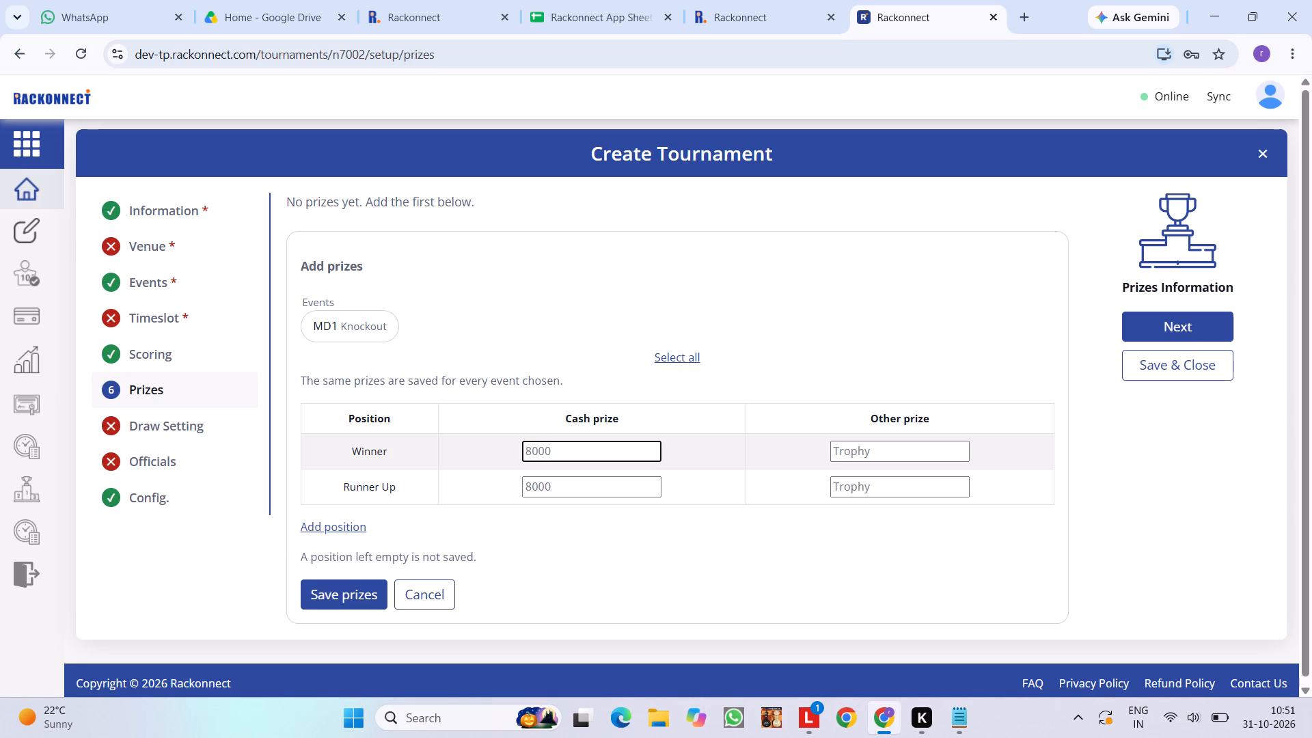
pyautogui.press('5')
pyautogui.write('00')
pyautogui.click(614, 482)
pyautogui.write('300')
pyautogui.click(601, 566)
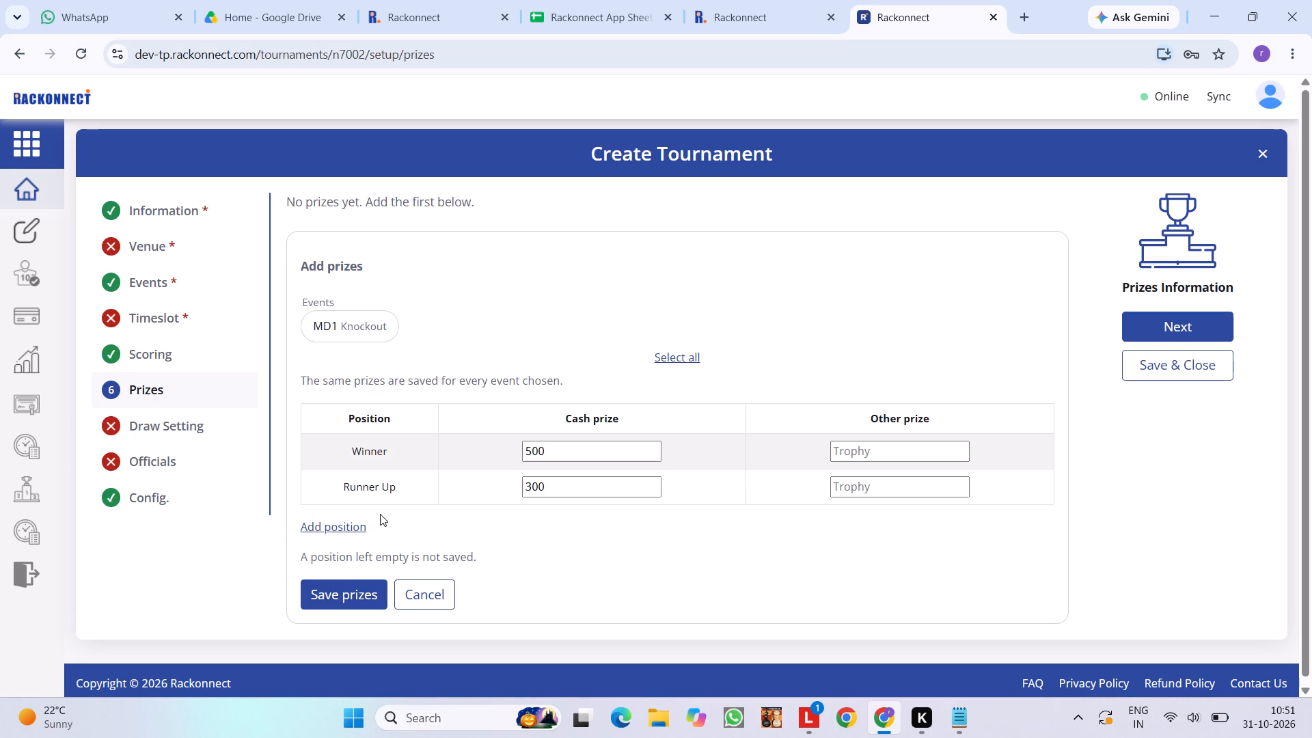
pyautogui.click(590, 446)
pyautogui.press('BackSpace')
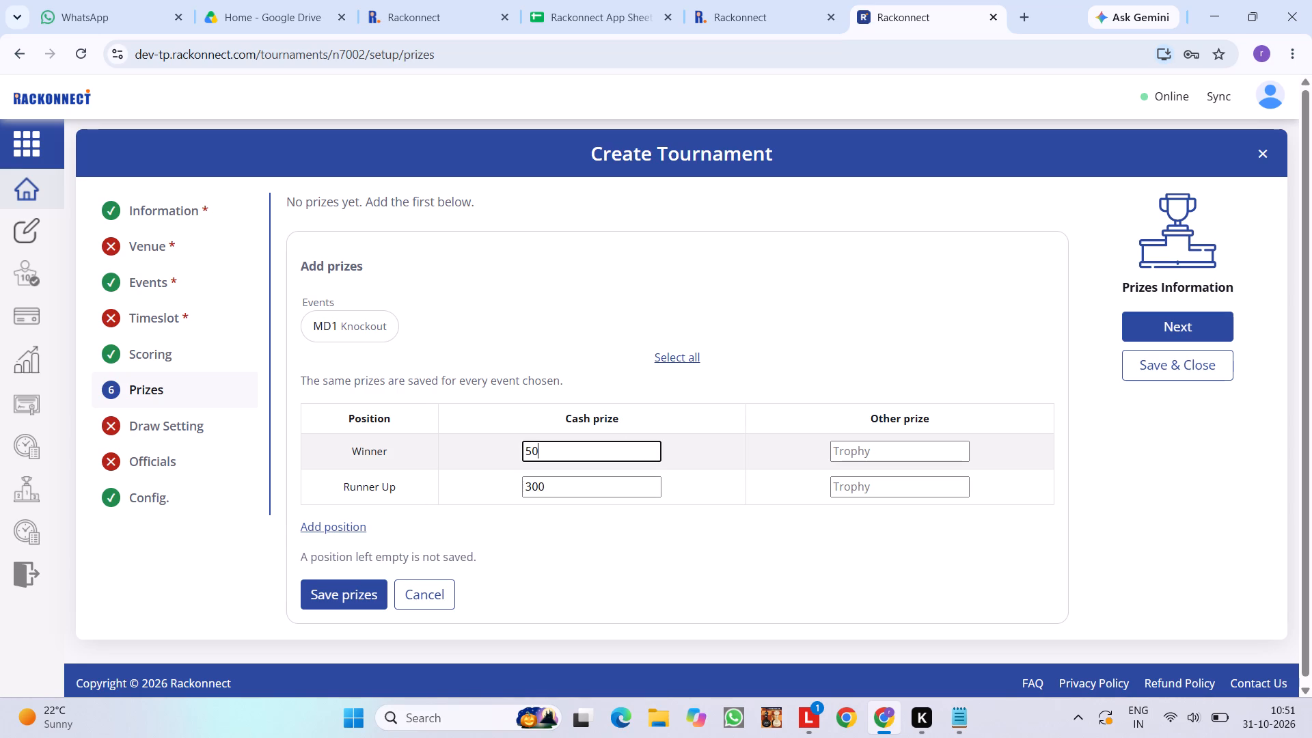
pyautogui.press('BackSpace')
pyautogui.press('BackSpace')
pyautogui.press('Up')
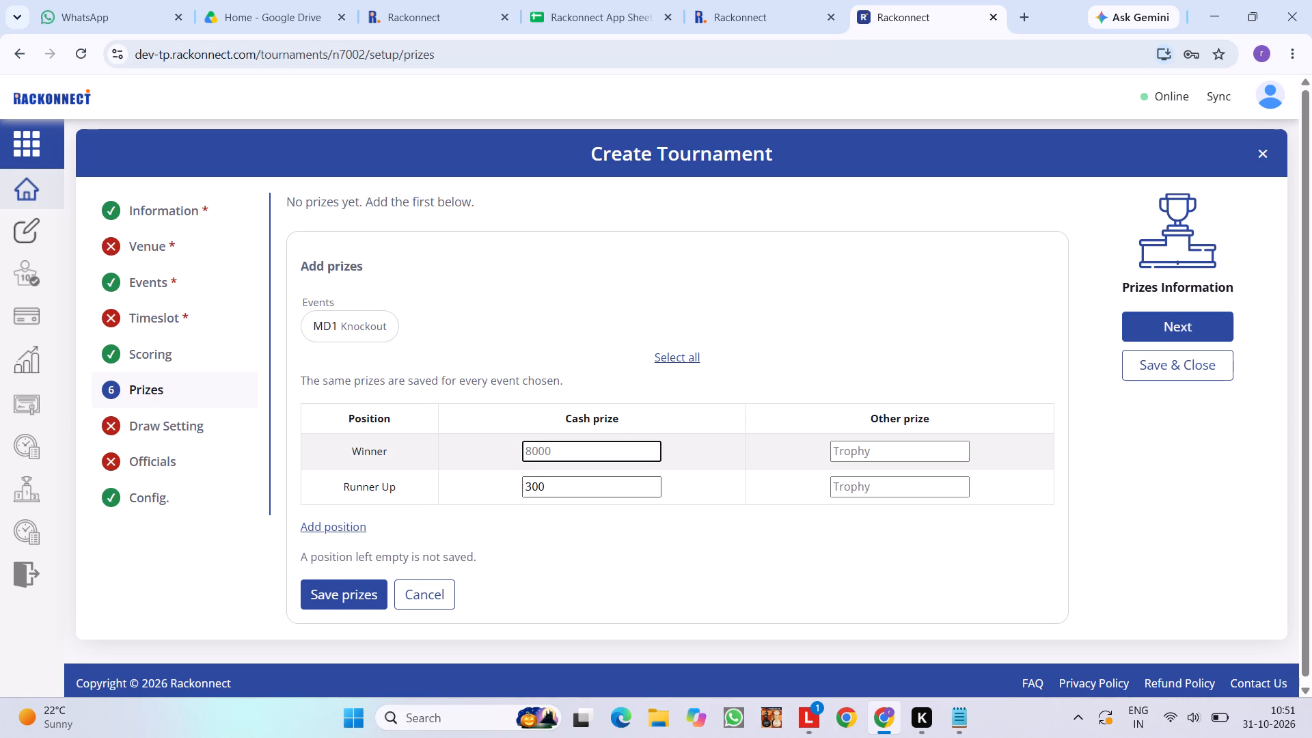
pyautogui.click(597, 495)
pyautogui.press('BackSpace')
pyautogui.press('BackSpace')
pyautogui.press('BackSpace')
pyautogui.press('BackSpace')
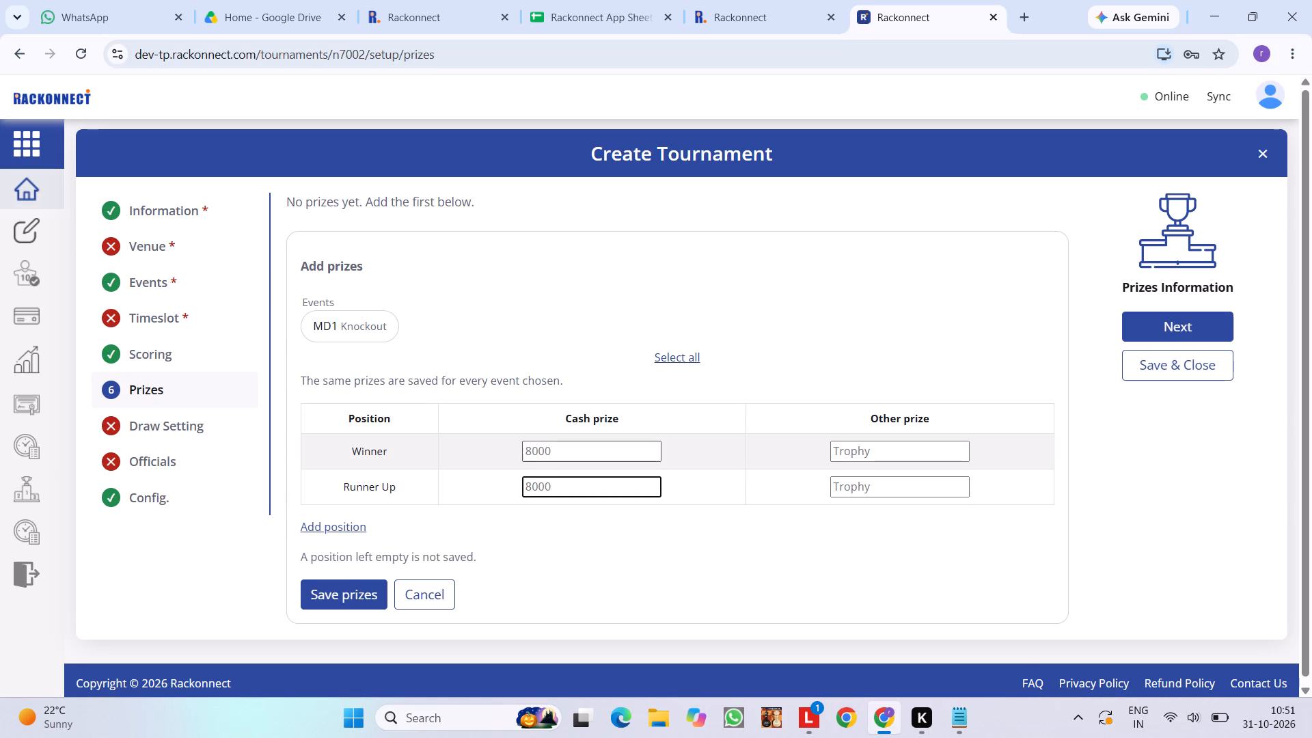
# Set cash prizes of 100 for the Winner and 50 for the Runner Up, and save them for event MD1.
pyautogui.click(538, 453)
pyautogui.write('100')
pyautogui.click(551, 483)
pyautogui.write('50')
pyautogui.click(553, 541)
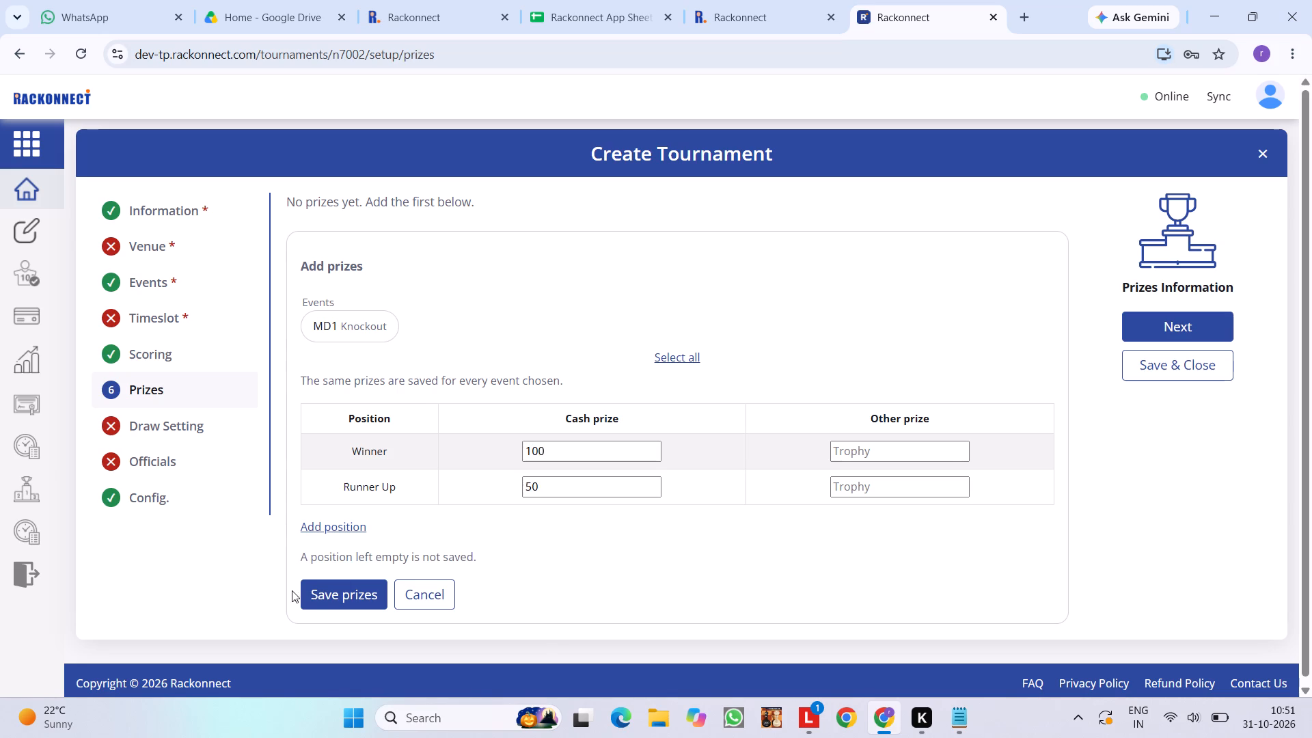
pyautogui.click(336, 598)
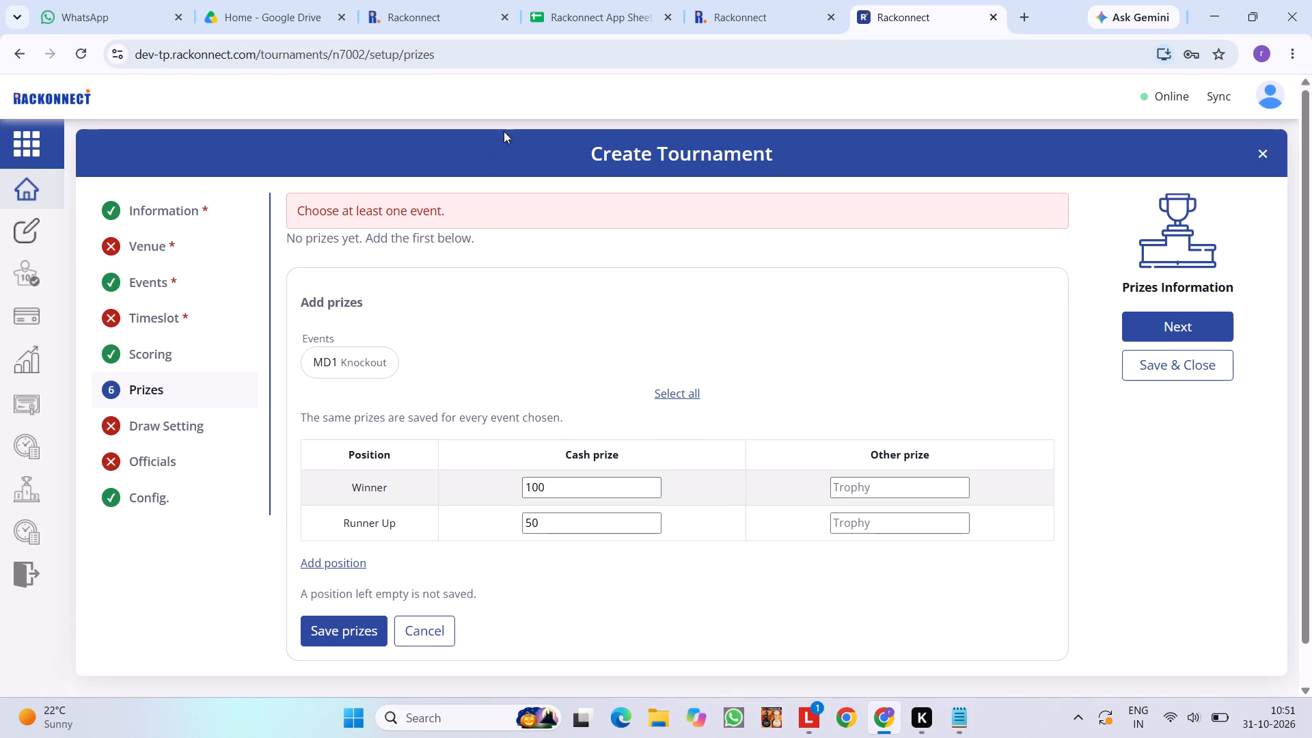
pyautogui.click(372, 372)
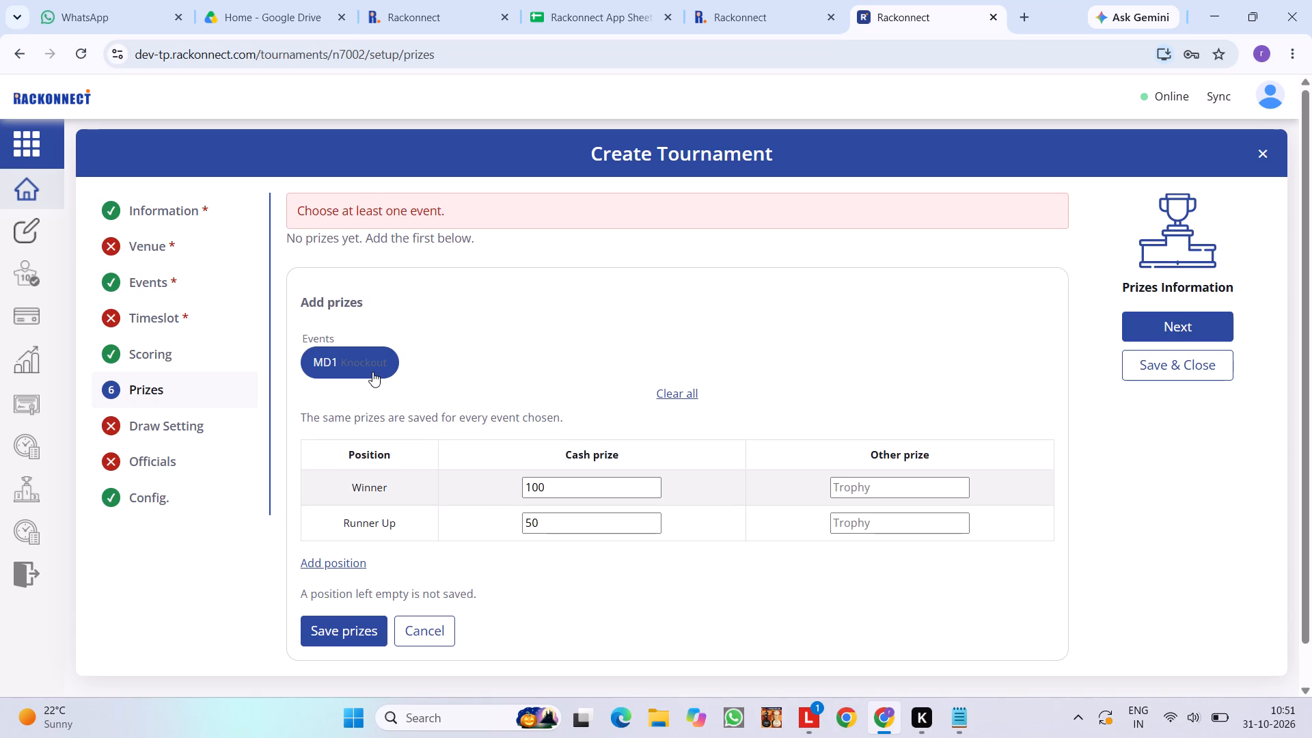
pyautogui.click(322, 637)
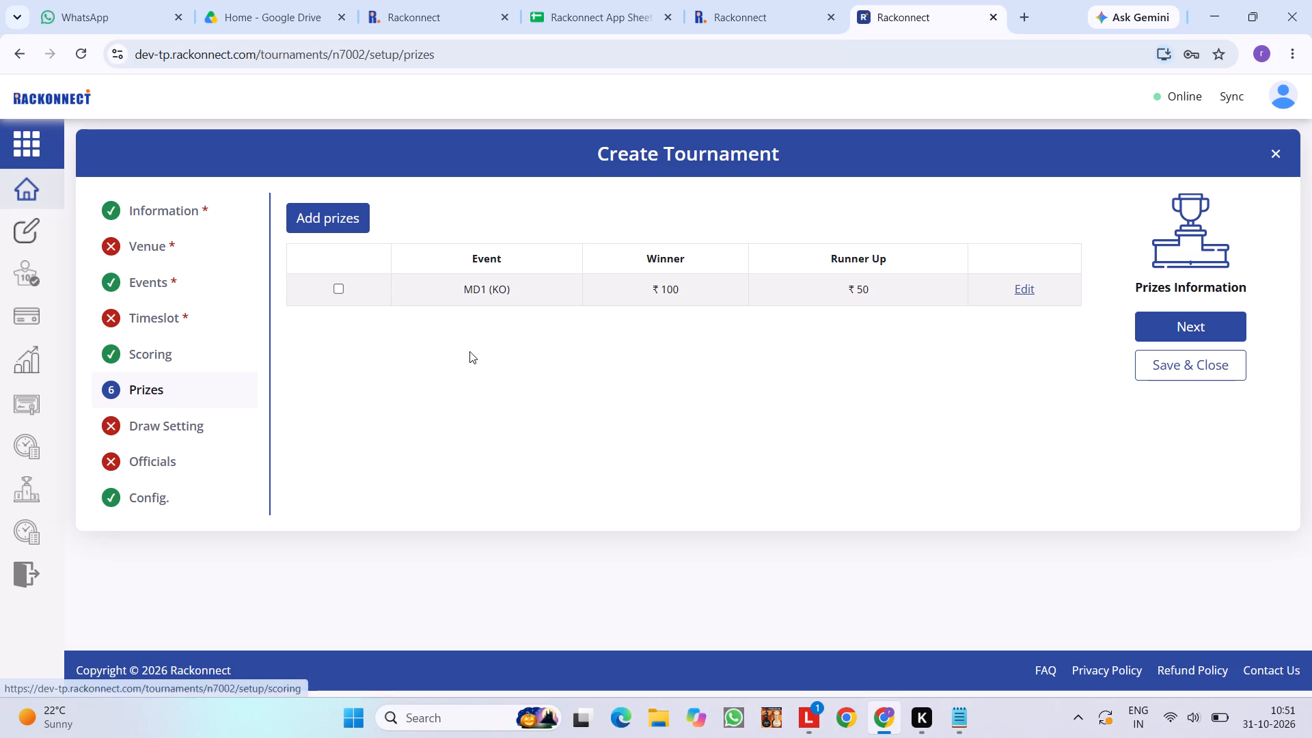
# On the Draw Setting stage, turn on all draw settings and save them.
pyautogui.click(189, 434)
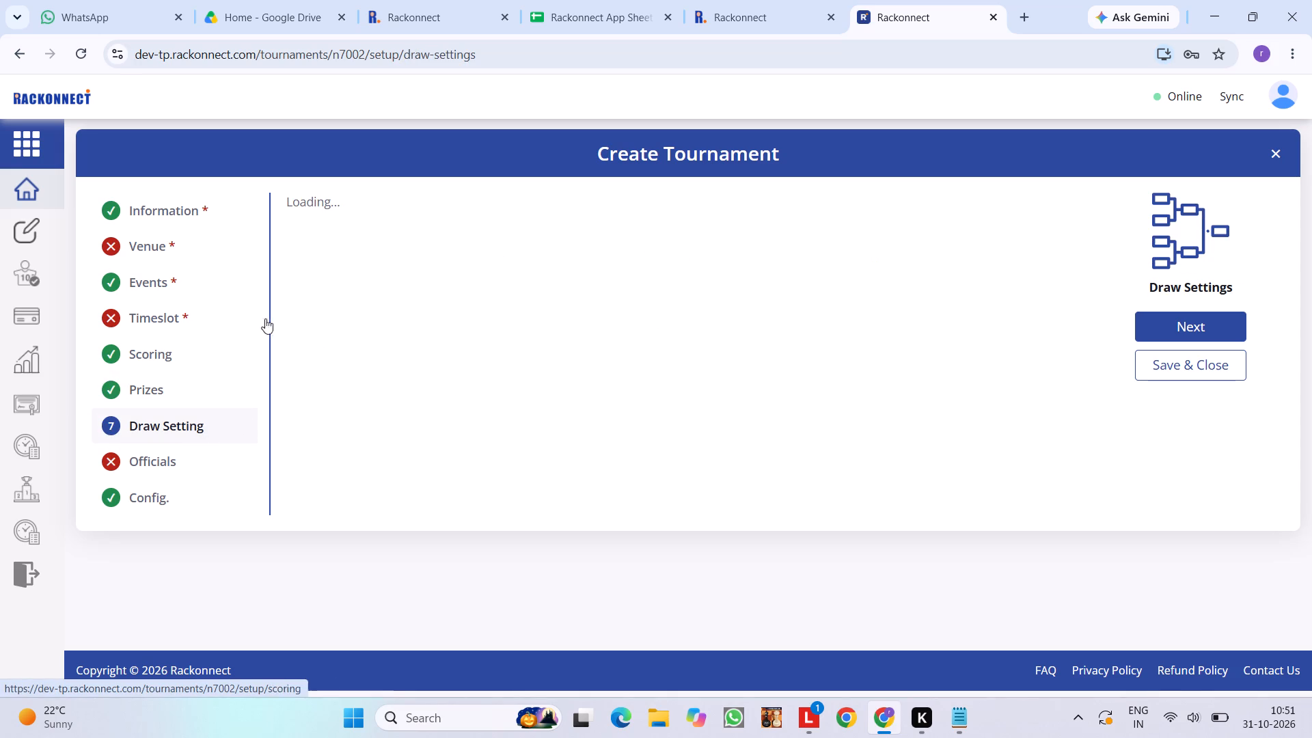
pyautogui.click(1053, 224)
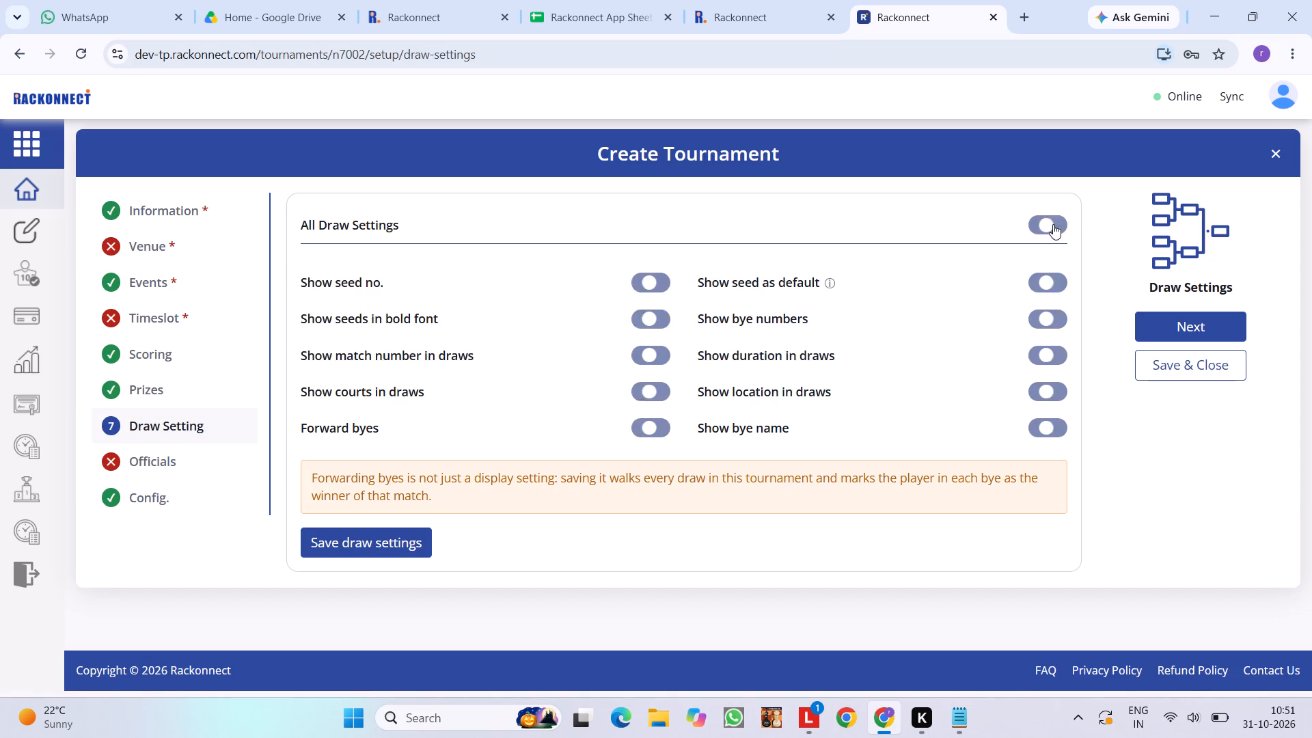
pyautogui.click(370, 541)
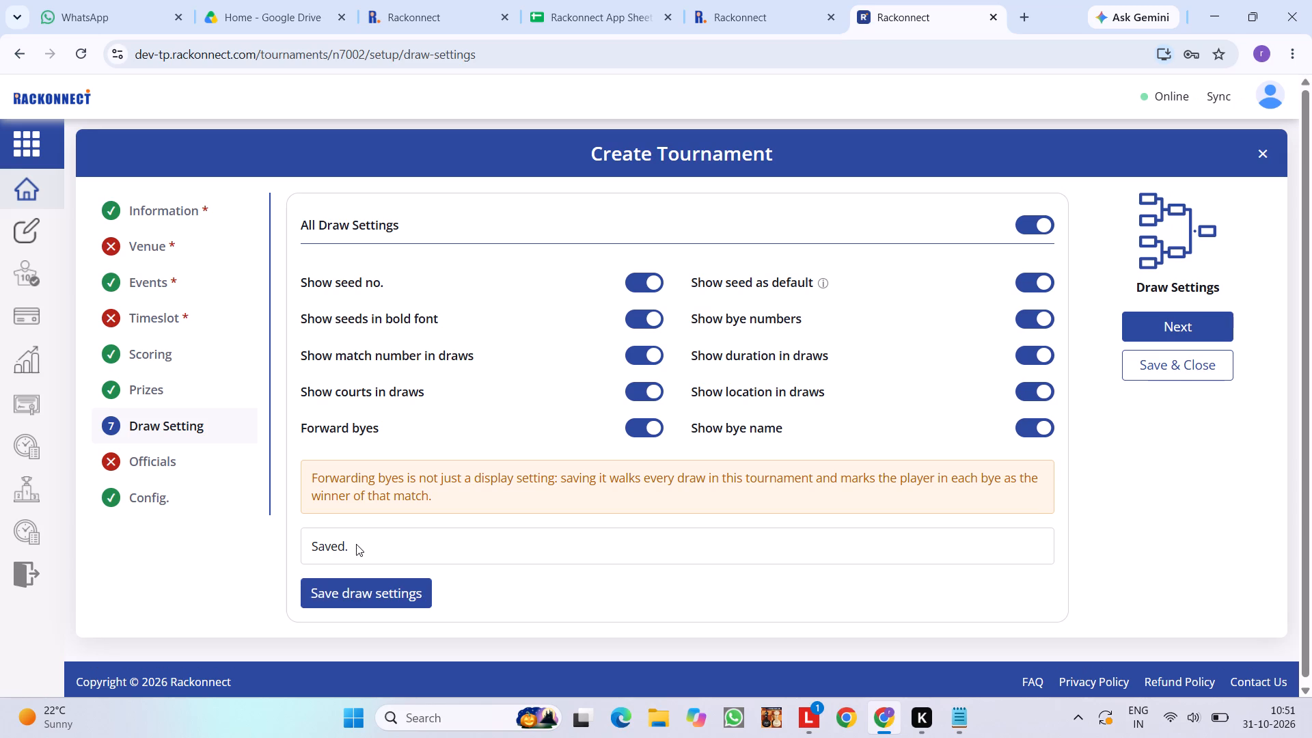
pyautogui.click(342, 540)
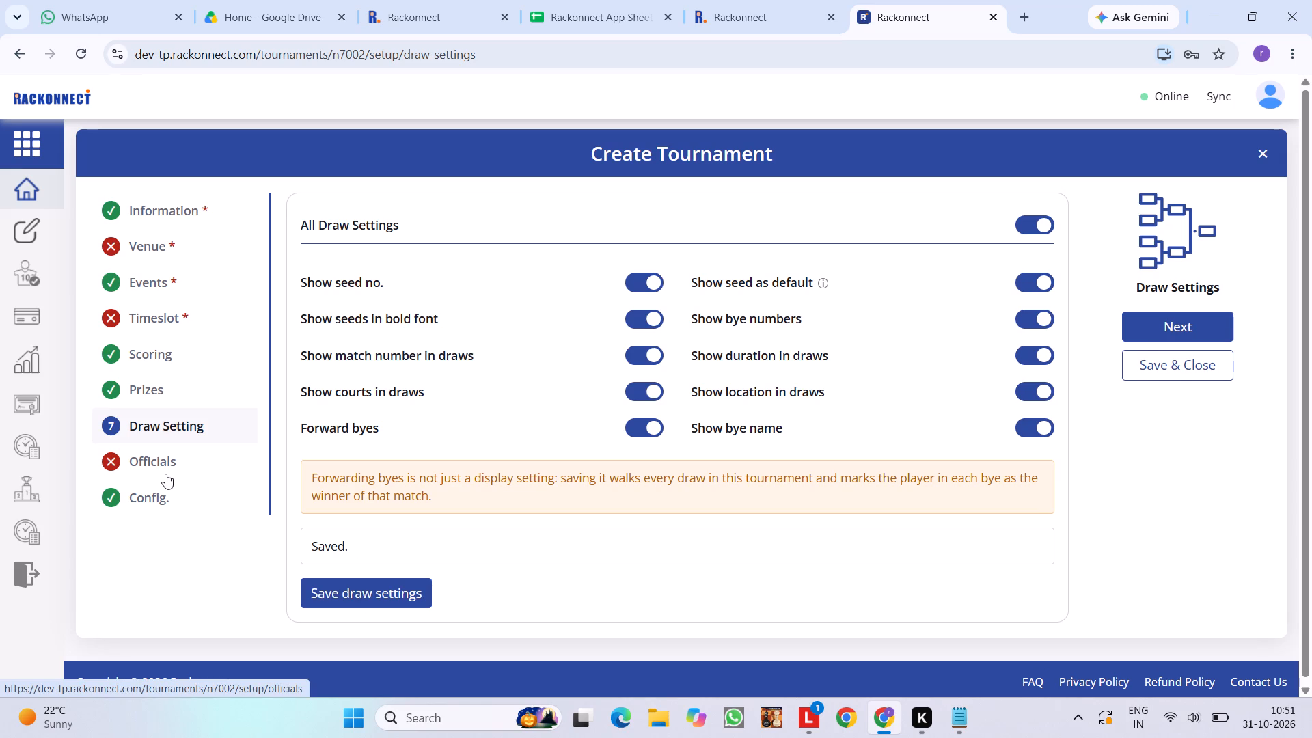
# Open the Officials stage and check the search and the roles offered for filtering officials.
pyautogui.click(165, 474)
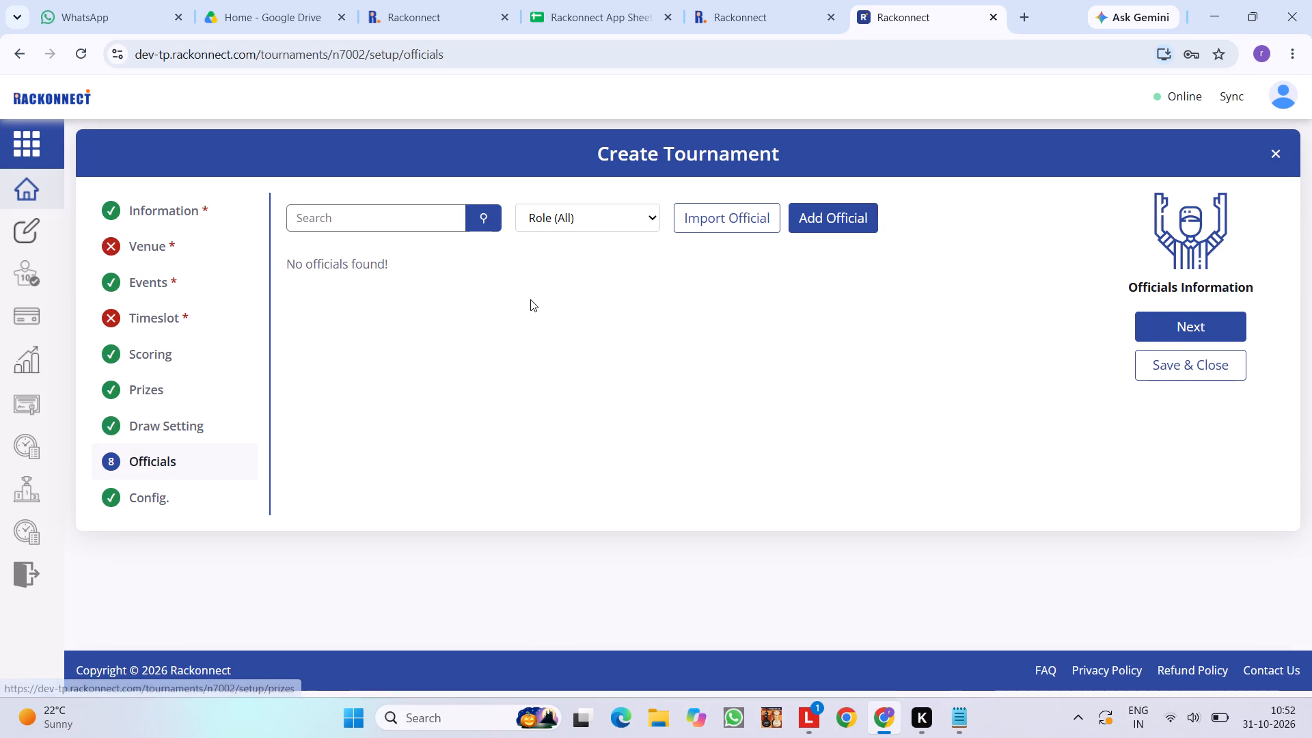
pyautogui.click(443, 211)
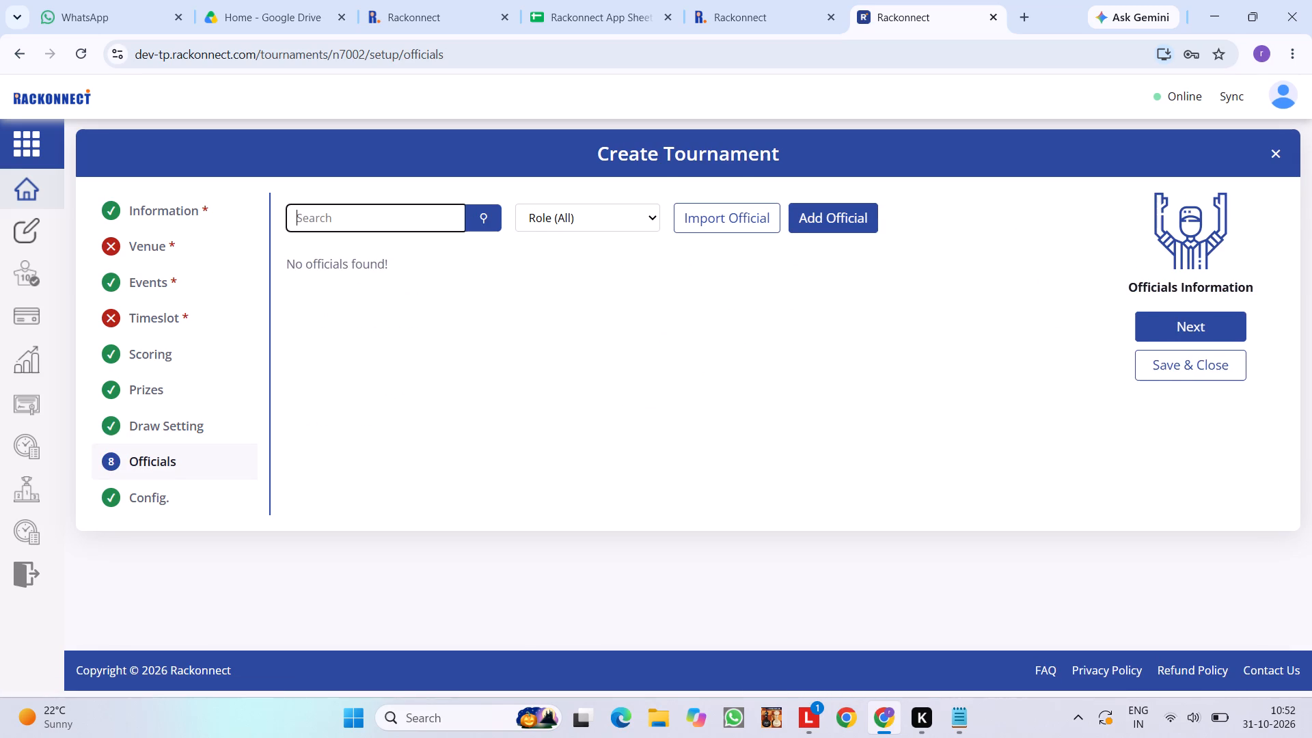
pyautogui.click(637, 213)
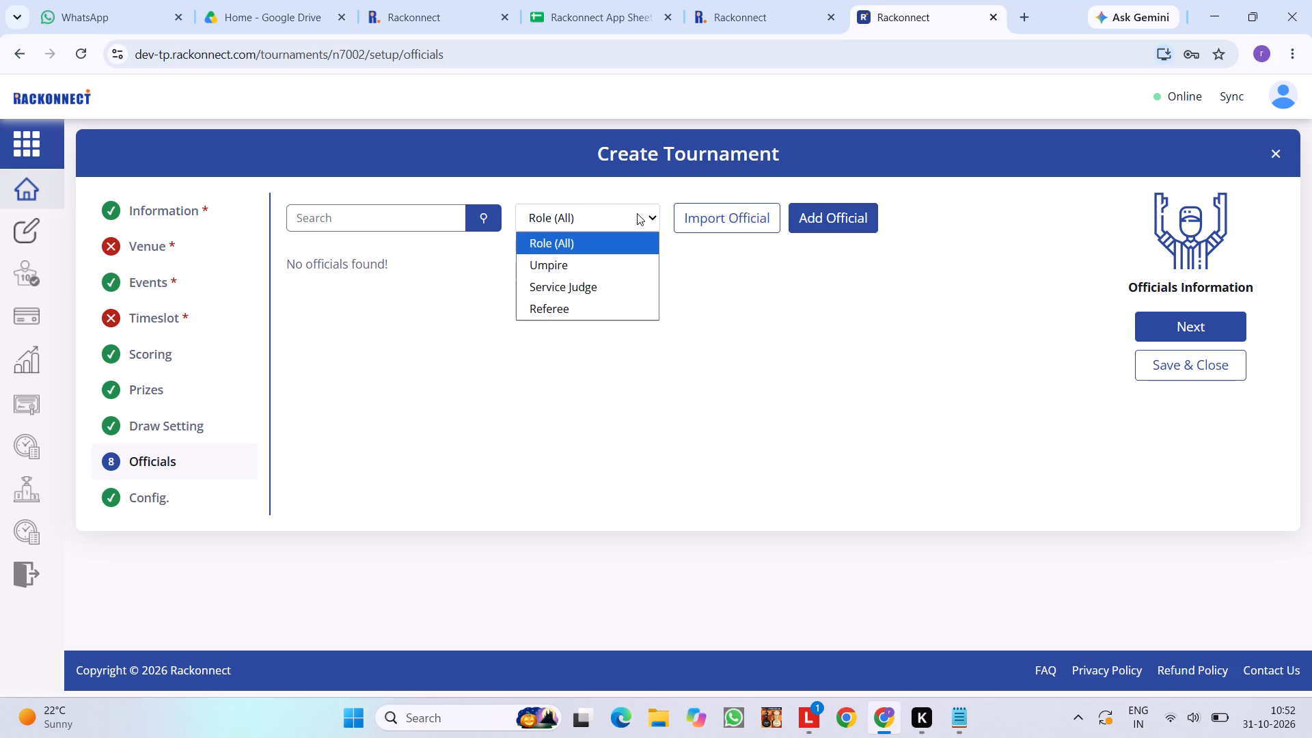
pyautogui.click(712, 256)
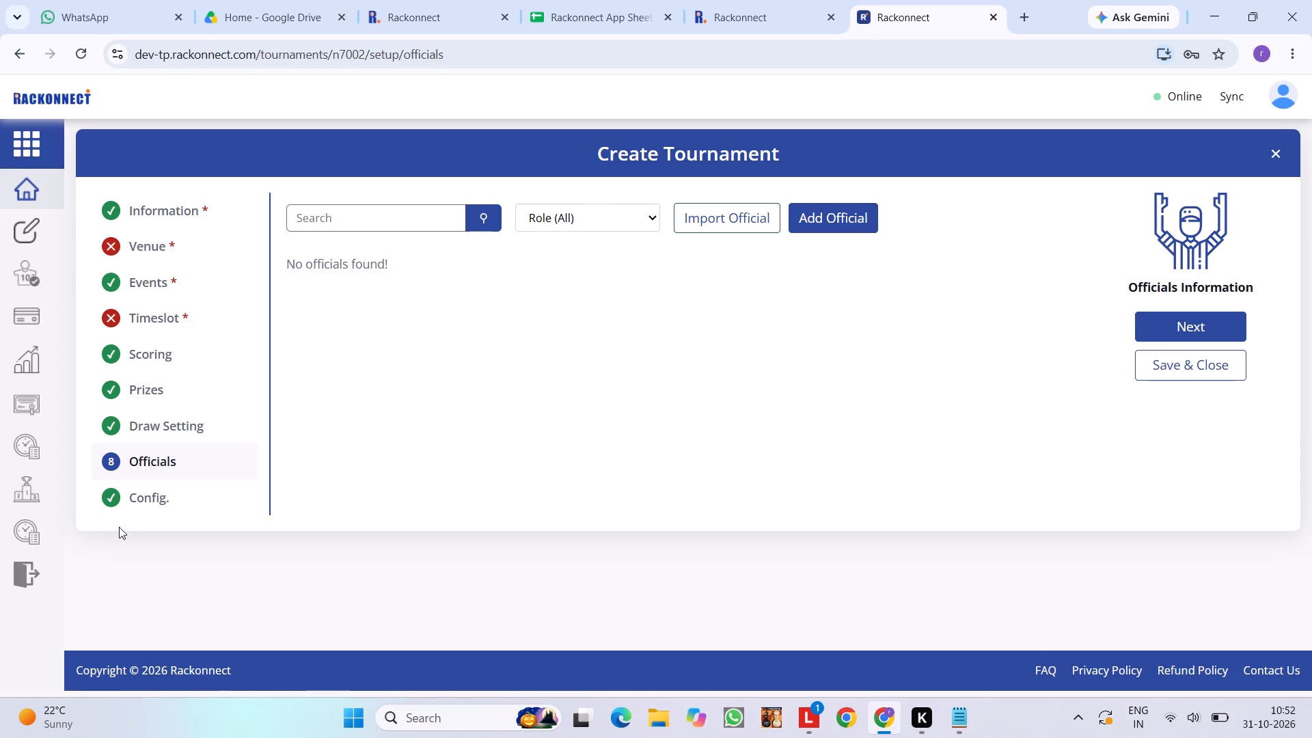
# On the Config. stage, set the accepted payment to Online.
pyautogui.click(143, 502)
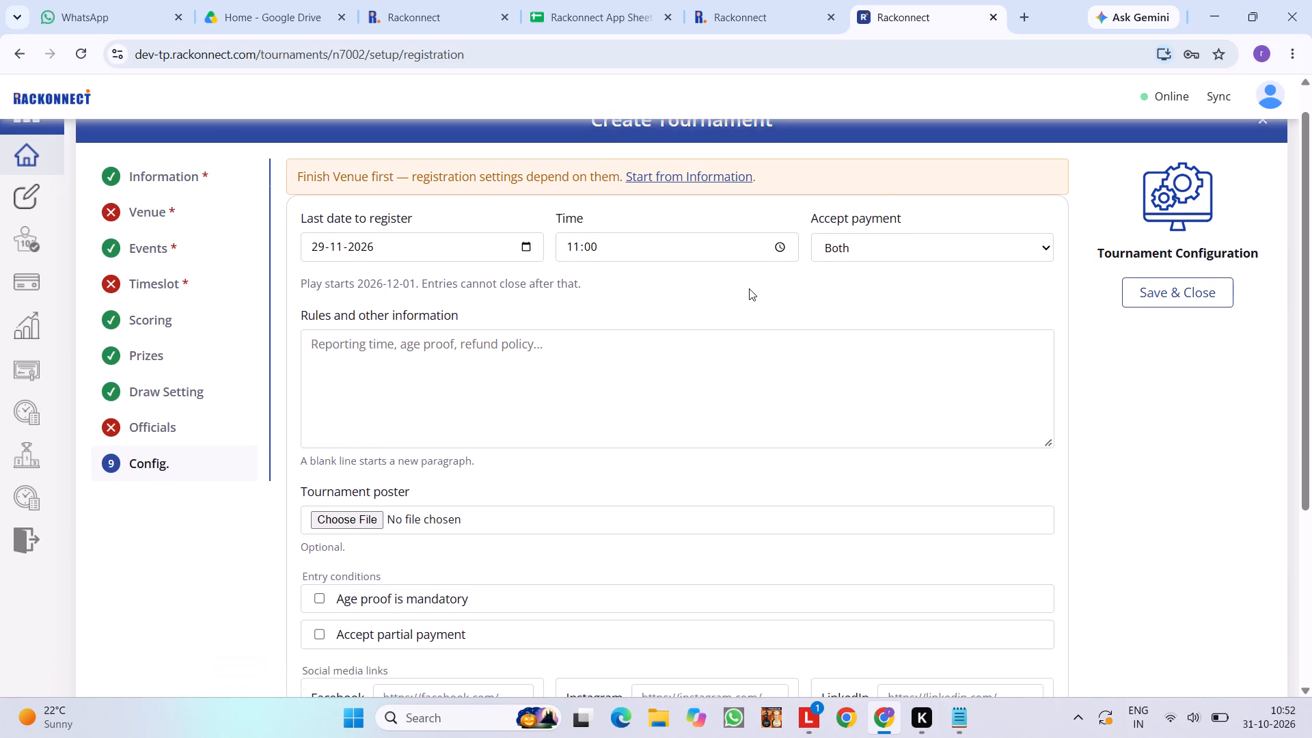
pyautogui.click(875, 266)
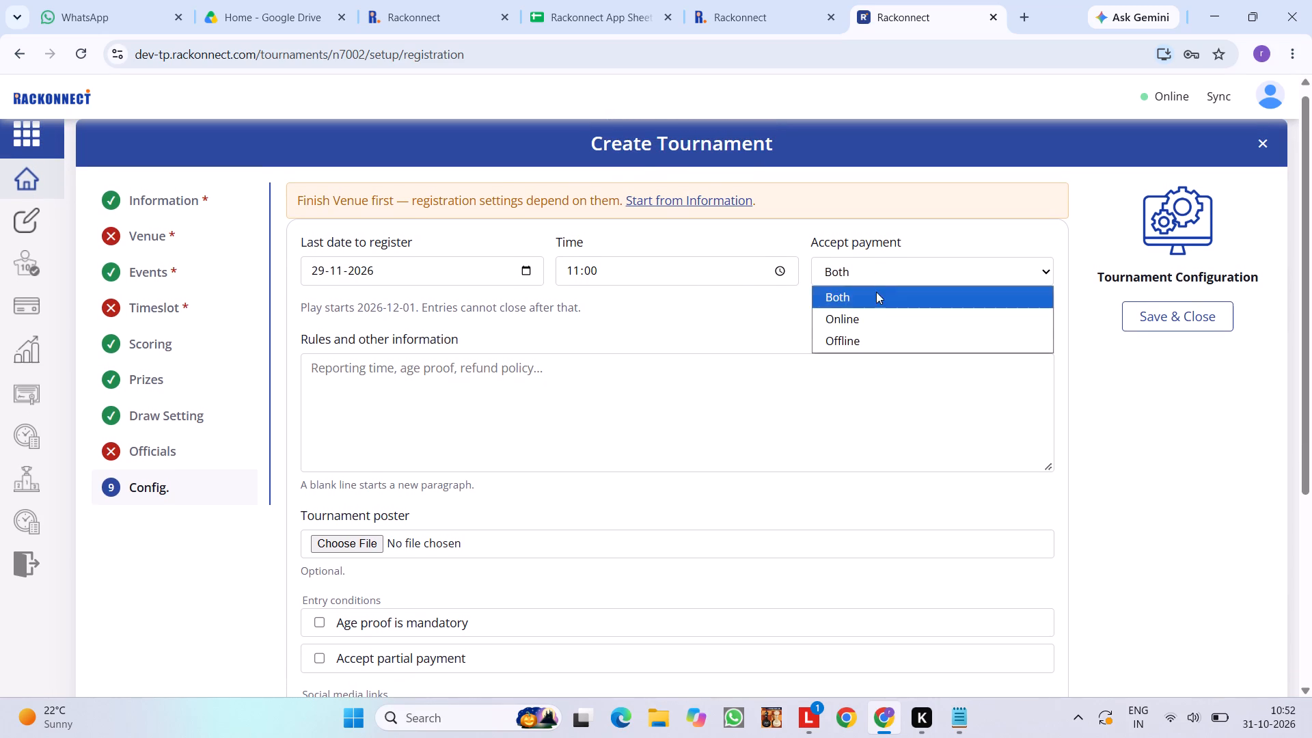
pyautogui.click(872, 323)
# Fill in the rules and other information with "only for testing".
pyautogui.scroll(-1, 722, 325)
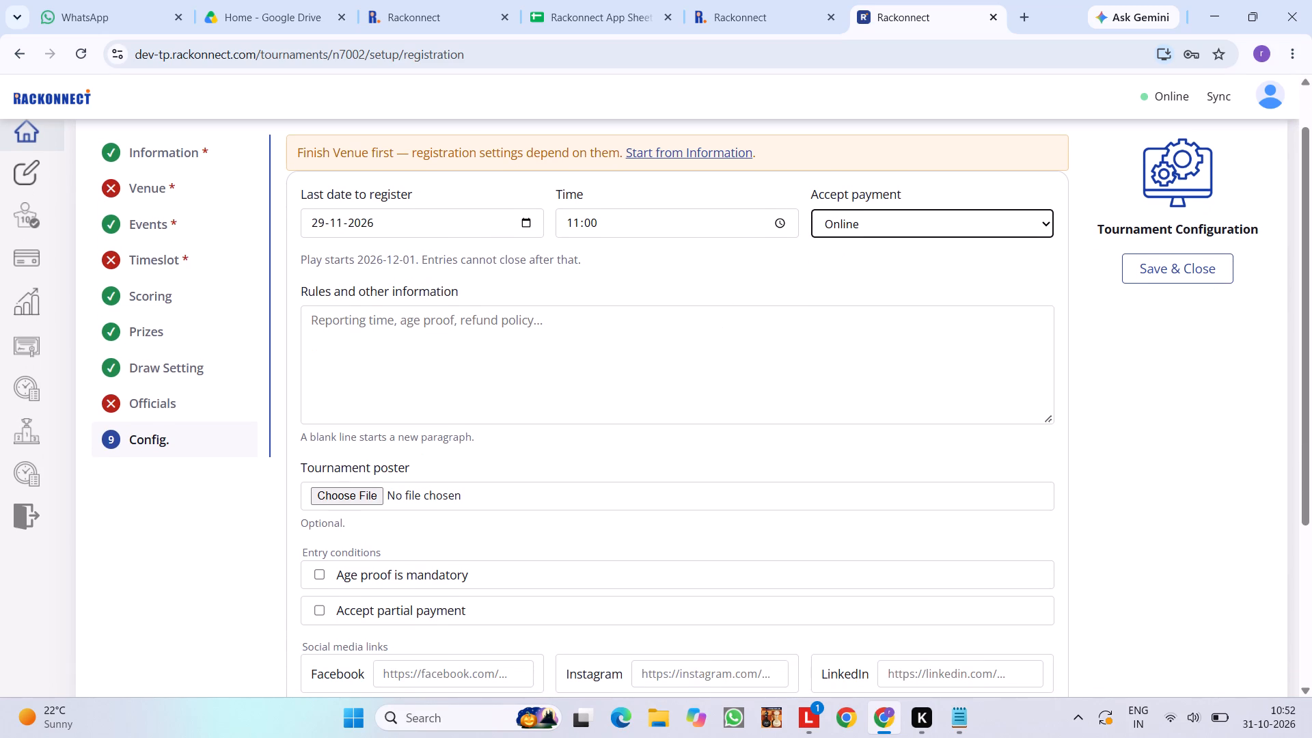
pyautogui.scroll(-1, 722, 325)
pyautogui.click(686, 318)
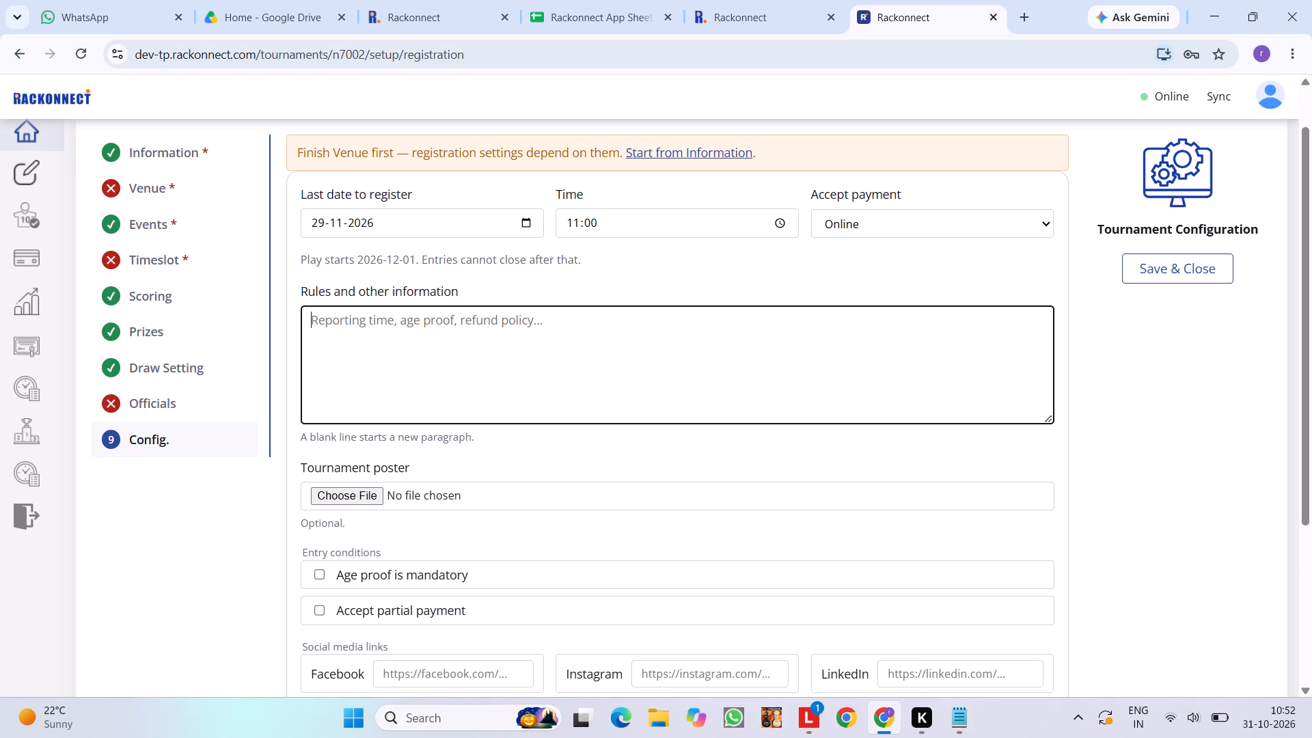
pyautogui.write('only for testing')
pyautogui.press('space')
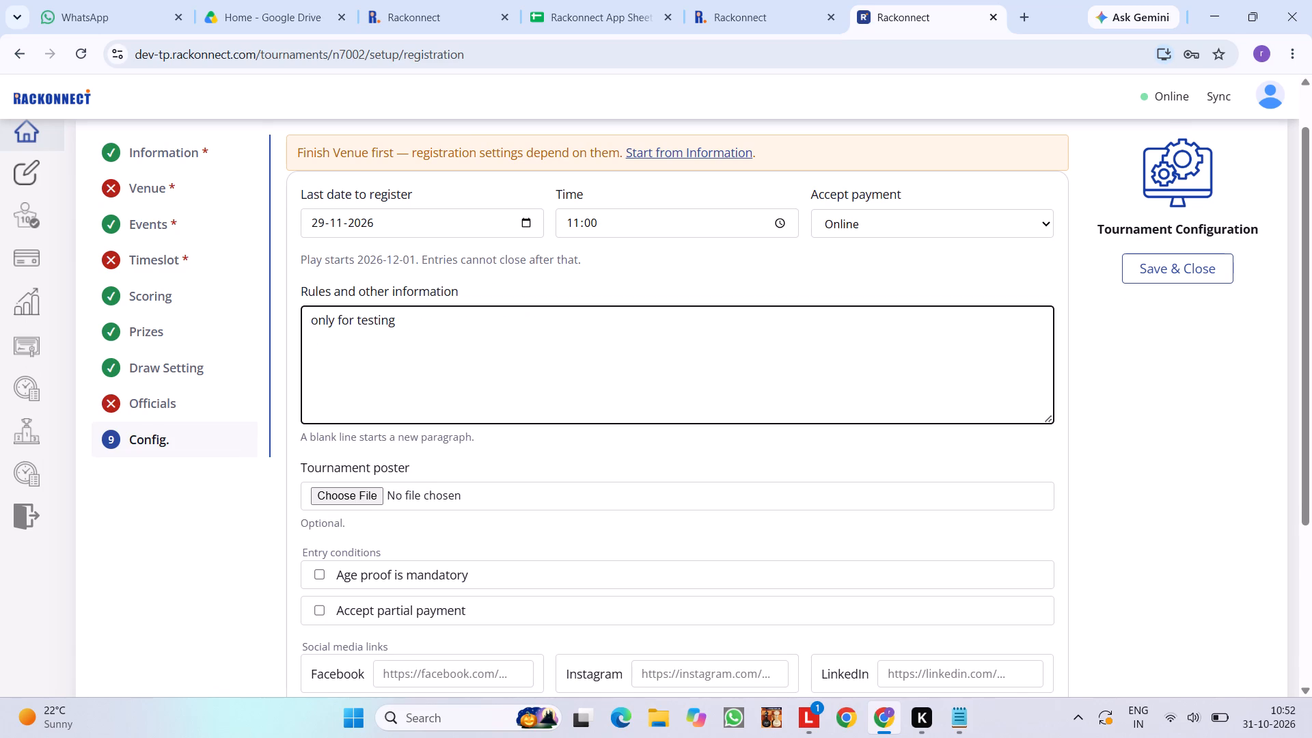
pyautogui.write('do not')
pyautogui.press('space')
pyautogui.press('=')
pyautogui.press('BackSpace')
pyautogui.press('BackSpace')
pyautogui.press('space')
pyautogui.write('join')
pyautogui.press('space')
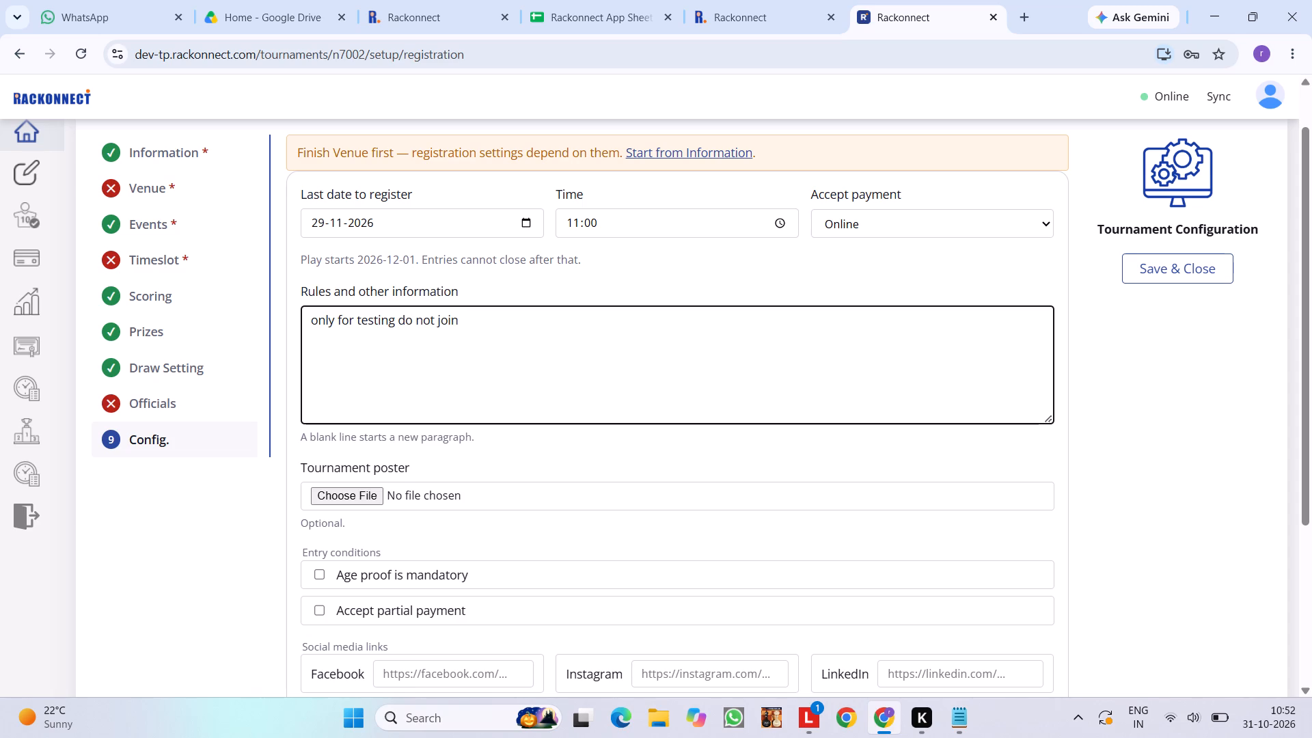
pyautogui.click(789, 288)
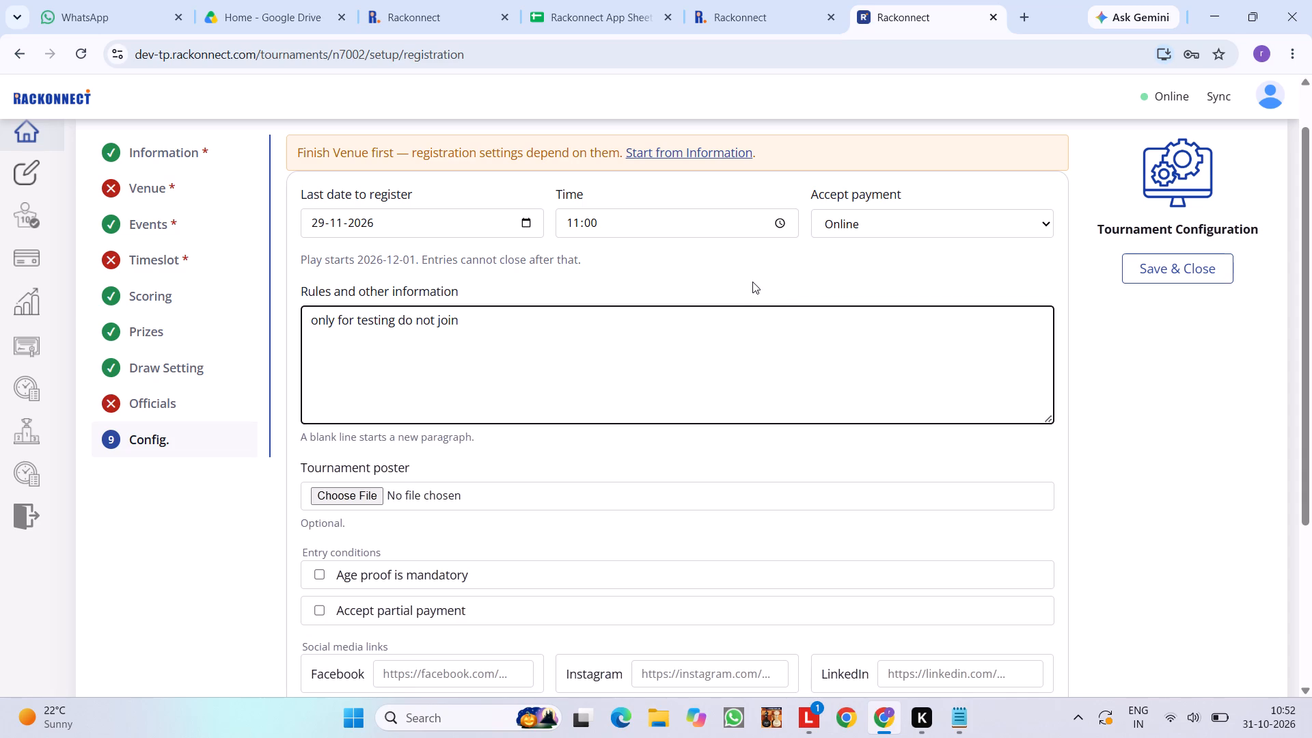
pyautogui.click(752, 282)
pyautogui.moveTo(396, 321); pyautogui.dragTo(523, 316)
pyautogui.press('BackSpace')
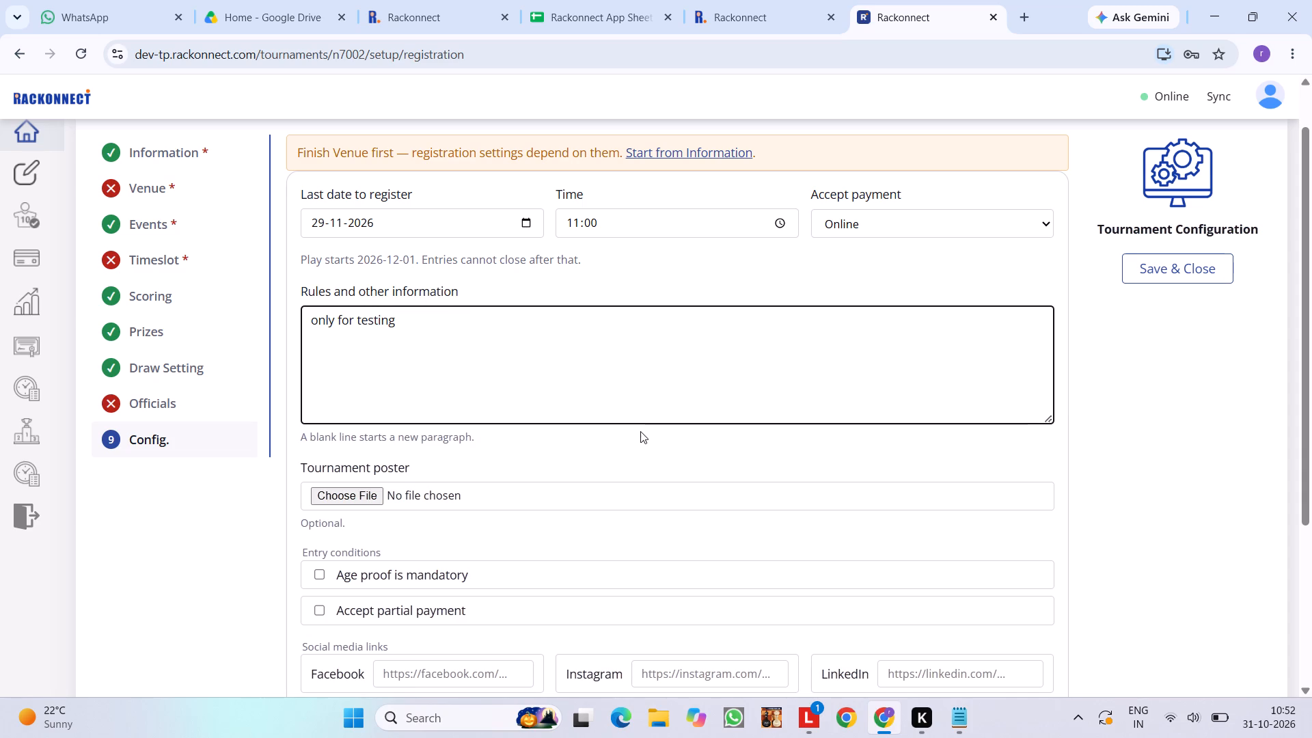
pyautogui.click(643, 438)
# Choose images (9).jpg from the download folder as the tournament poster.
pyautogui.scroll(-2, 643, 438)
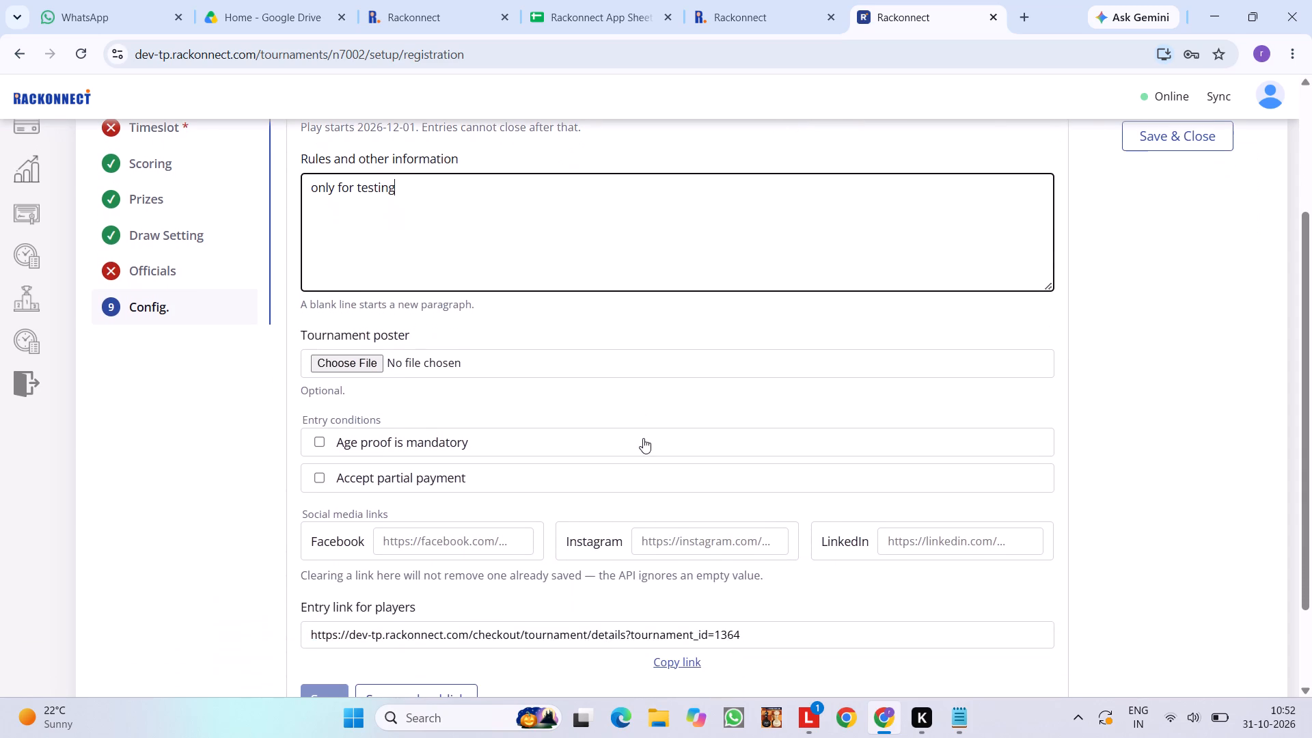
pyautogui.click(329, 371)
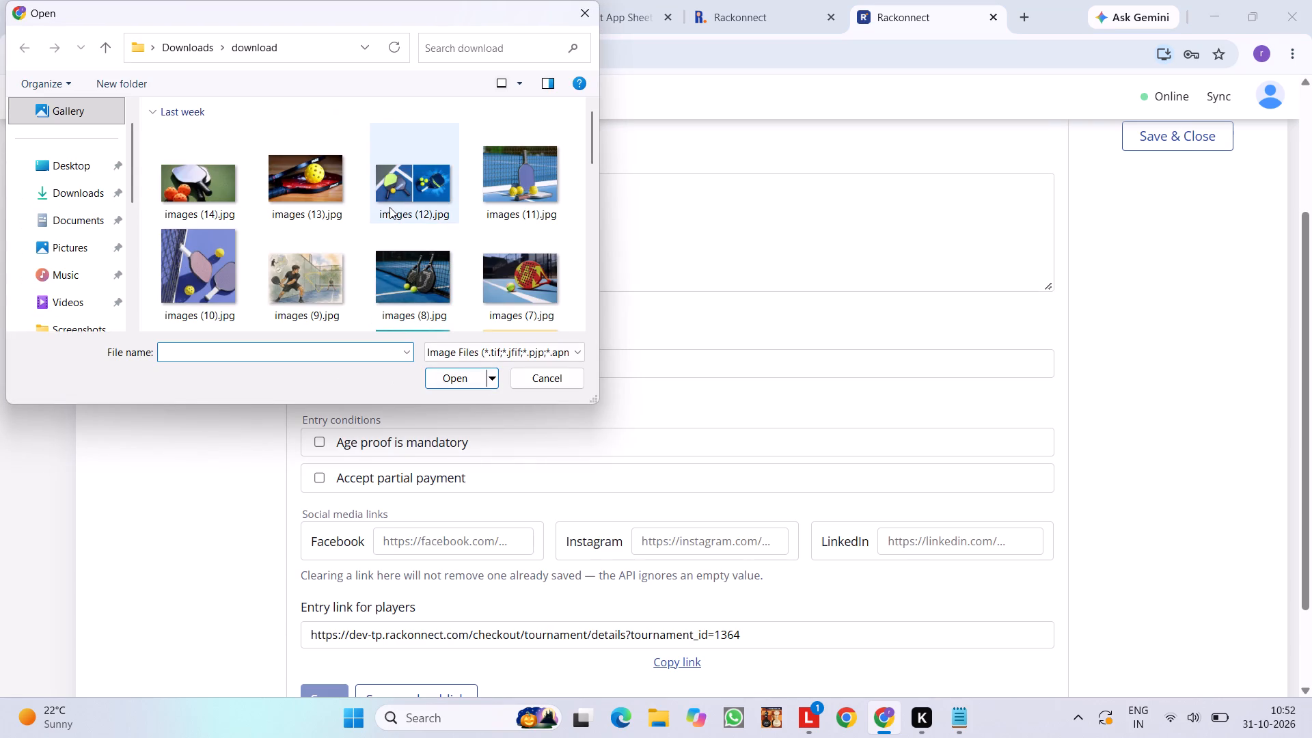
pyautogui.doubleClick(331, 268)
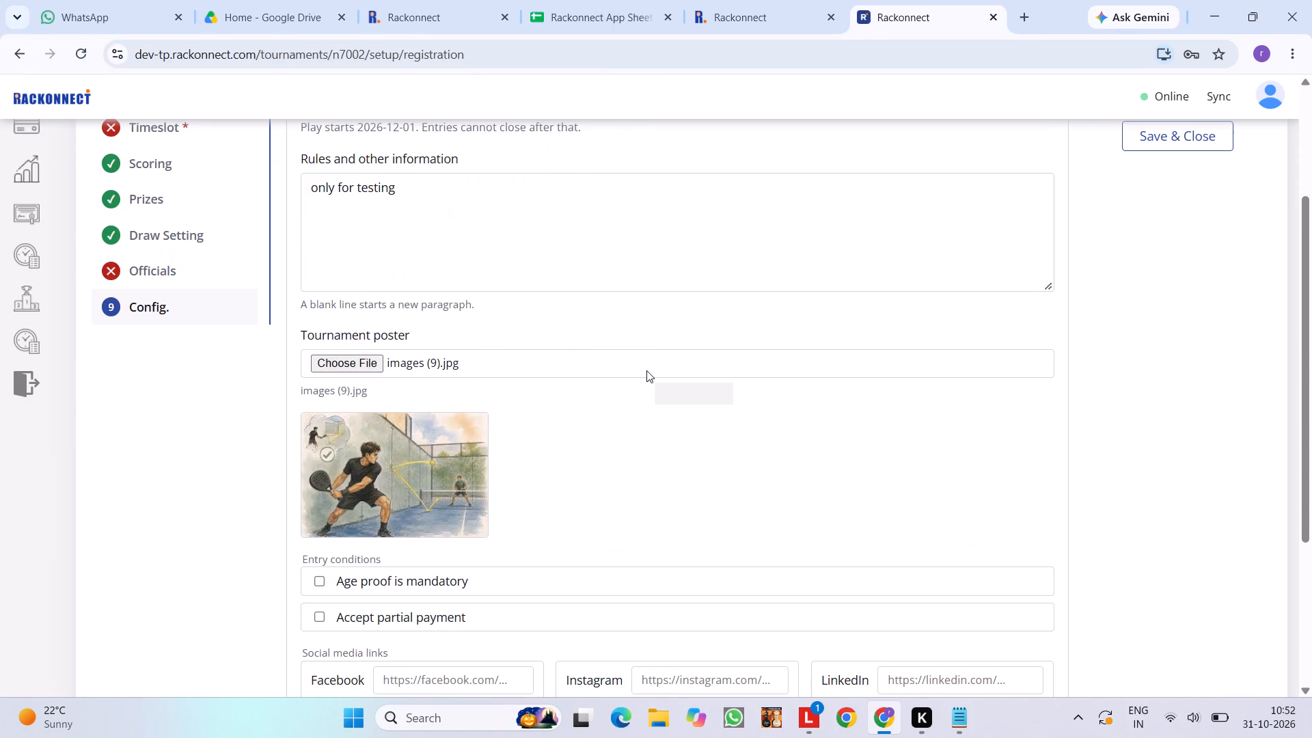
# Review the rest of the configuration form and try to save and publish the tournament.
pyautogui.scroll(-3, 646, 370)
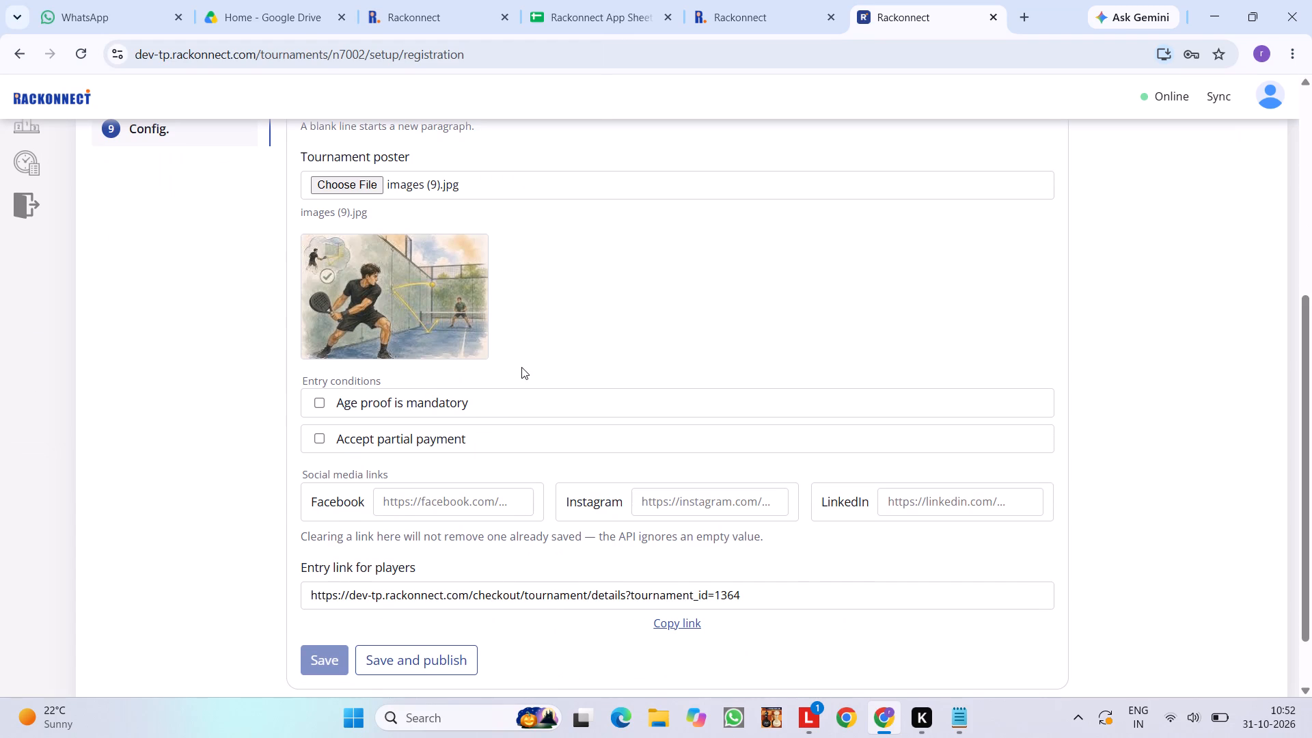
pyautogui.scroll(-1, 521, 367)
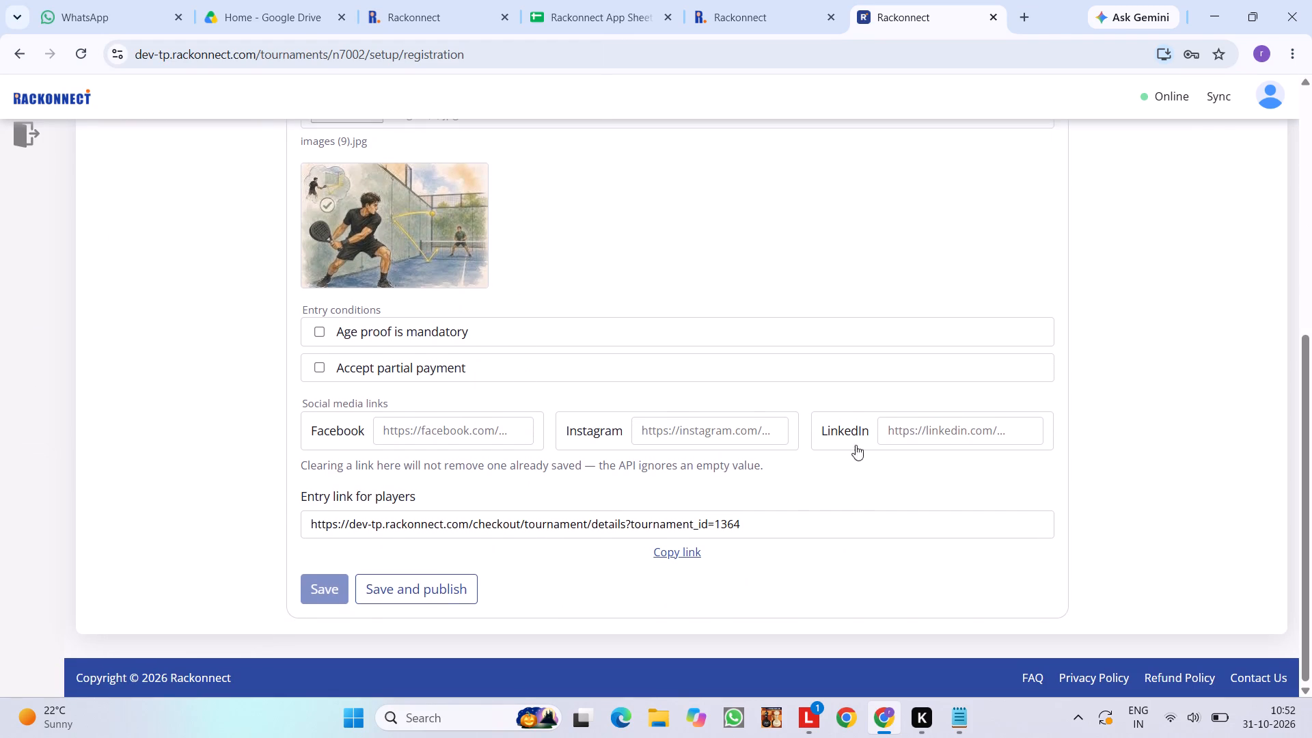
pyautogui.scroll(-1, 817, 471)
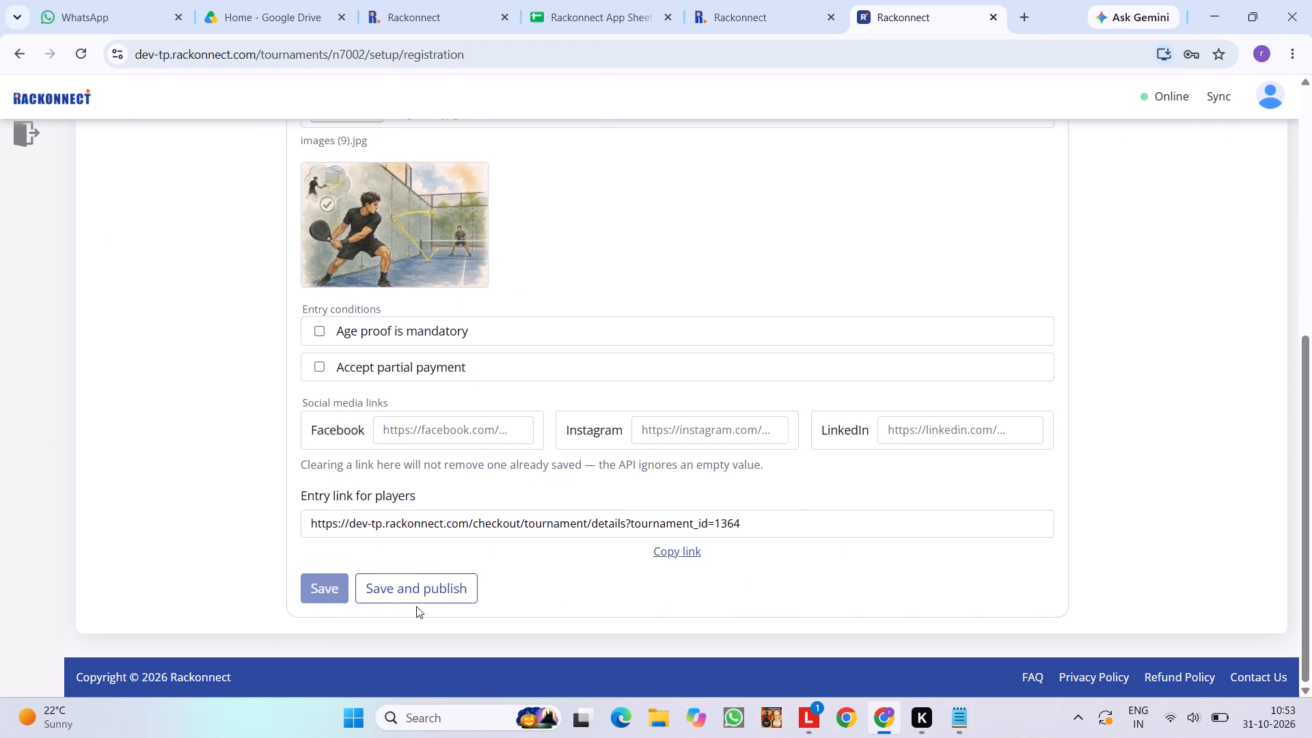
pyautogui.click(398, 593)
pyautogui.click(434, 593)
# Follow the notice link to Information, and check the Venue, Timeslot and Config. stages for a way to add a venue.
pyautogui.scroll(8, 571, 569)
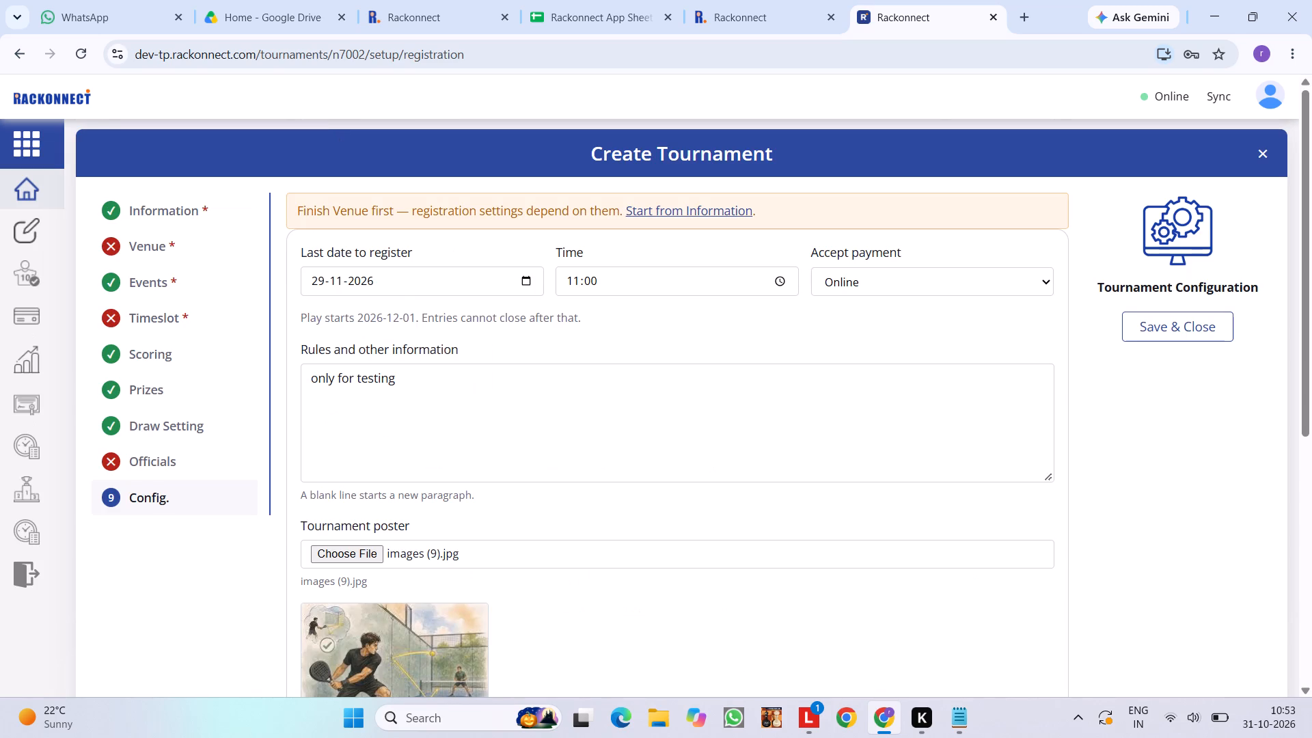
pyautogui.click(666, 210)
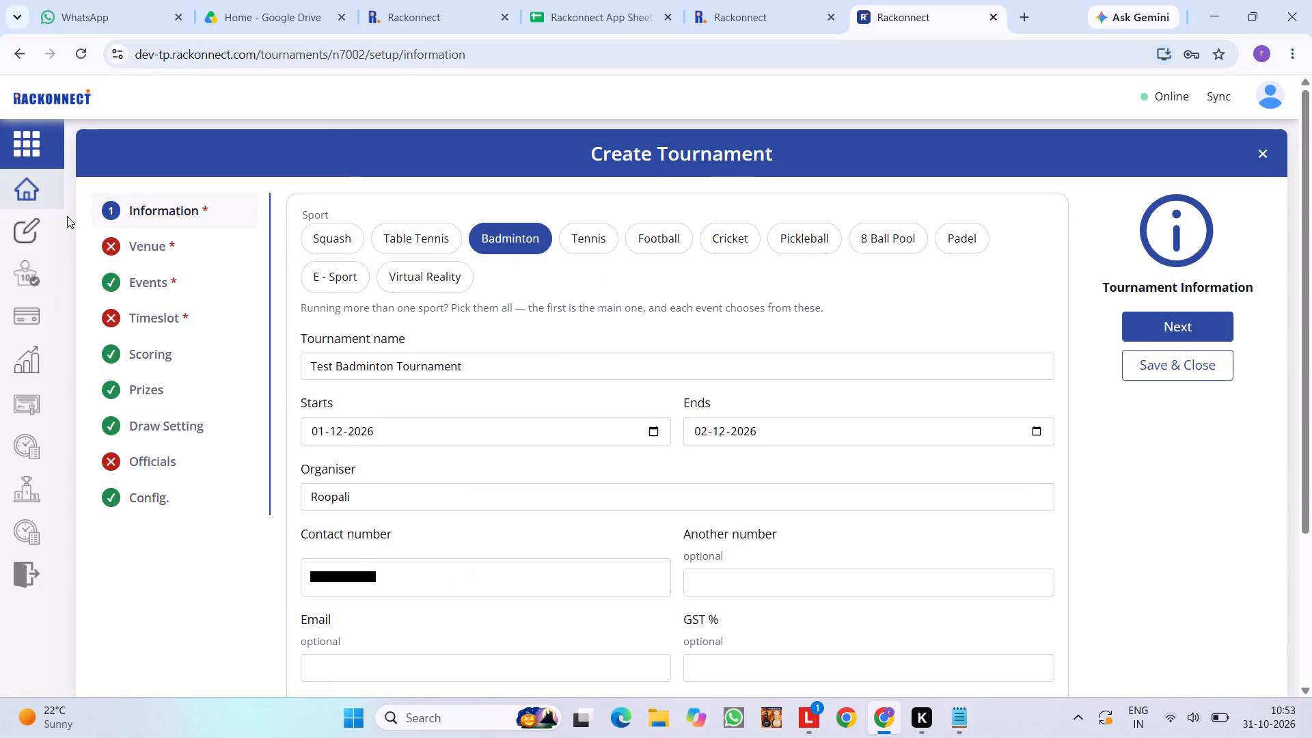
pyautogui.click(145, 243)
pyautogui.scroll(1, 585, 321)
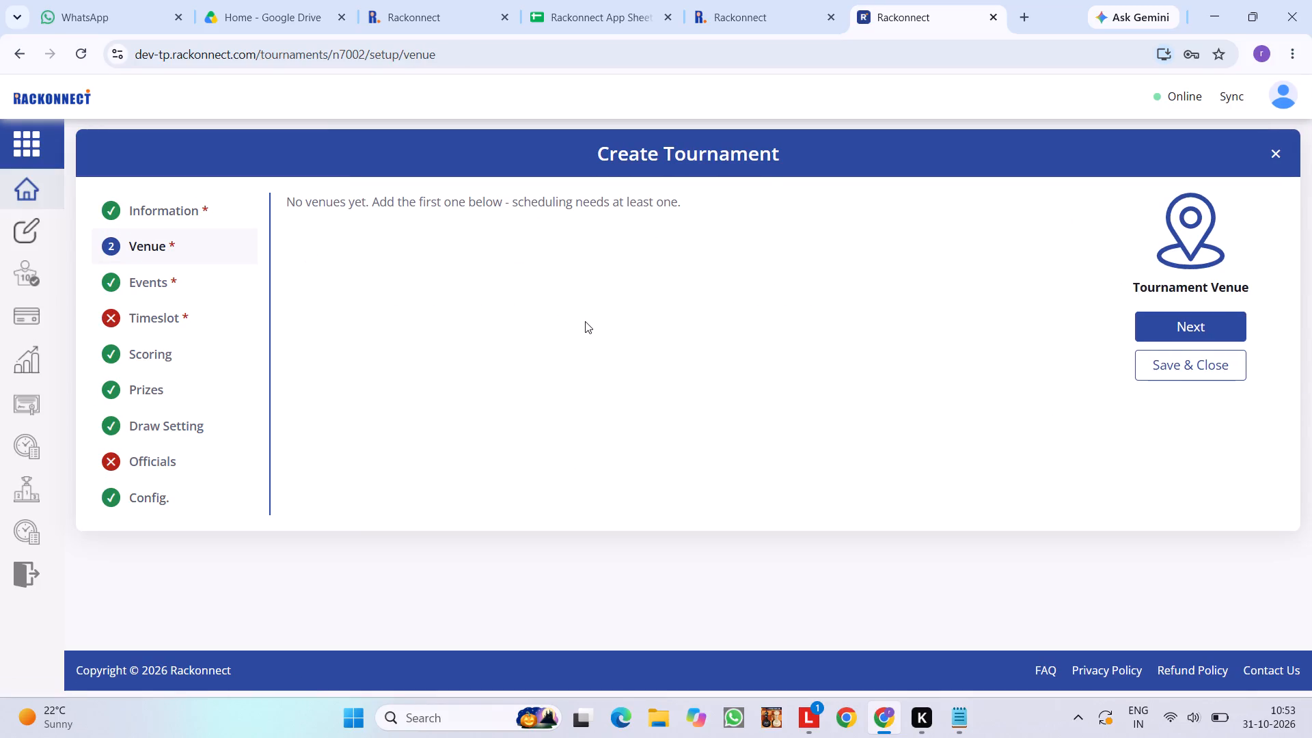
pyautogui.scroll(1, 585, 321)
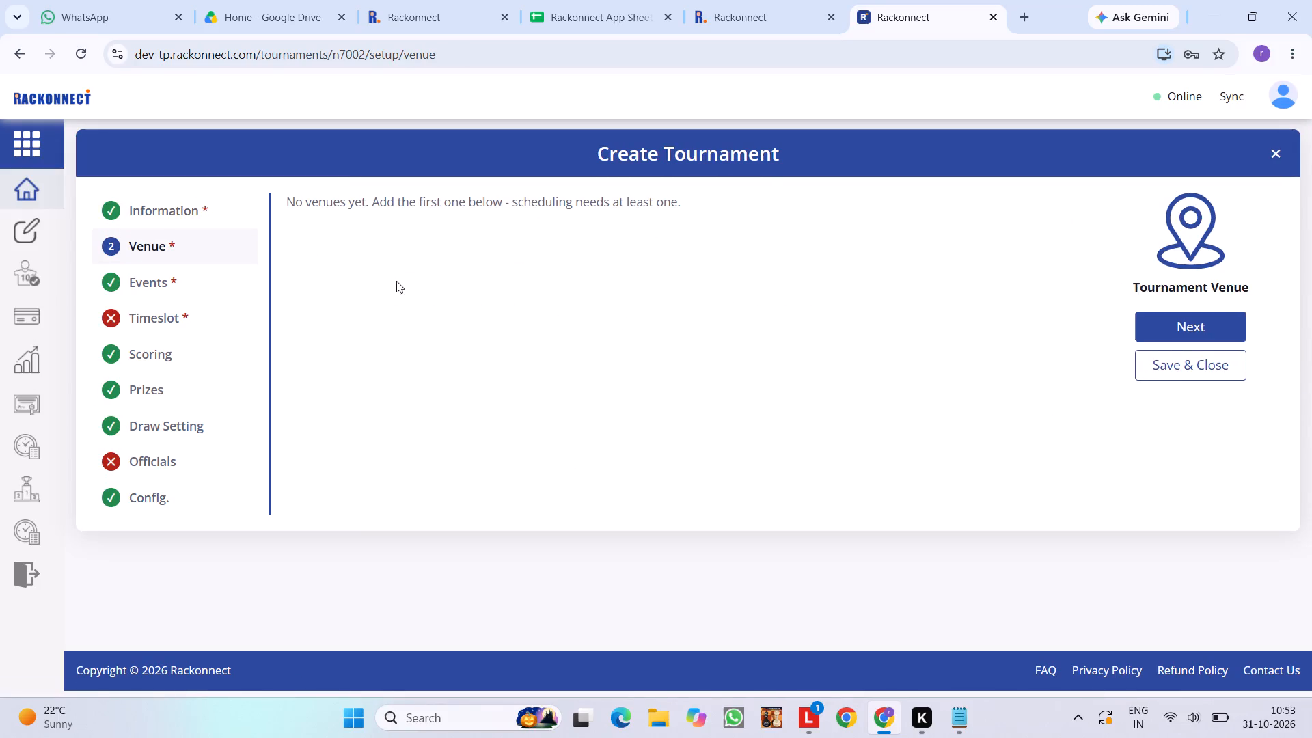
pyautogui.click(163, 323)
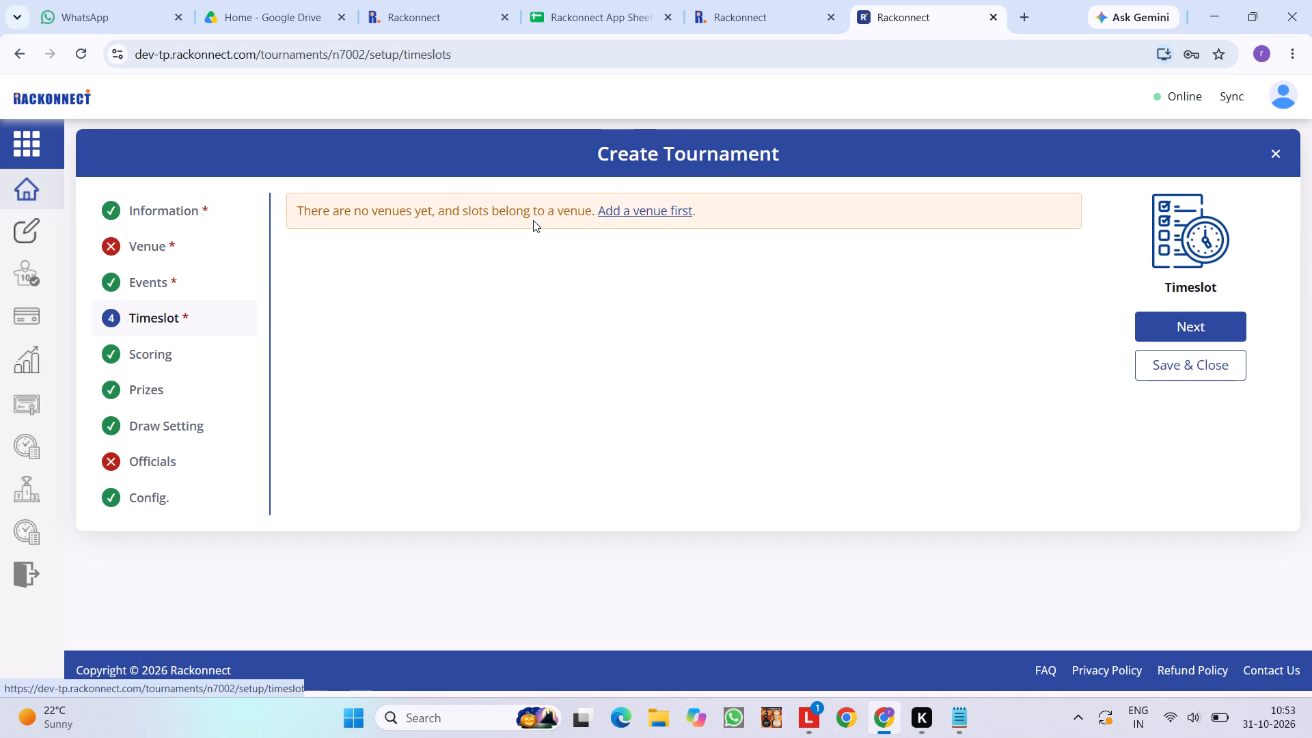
pyautogui.click(154, 250)
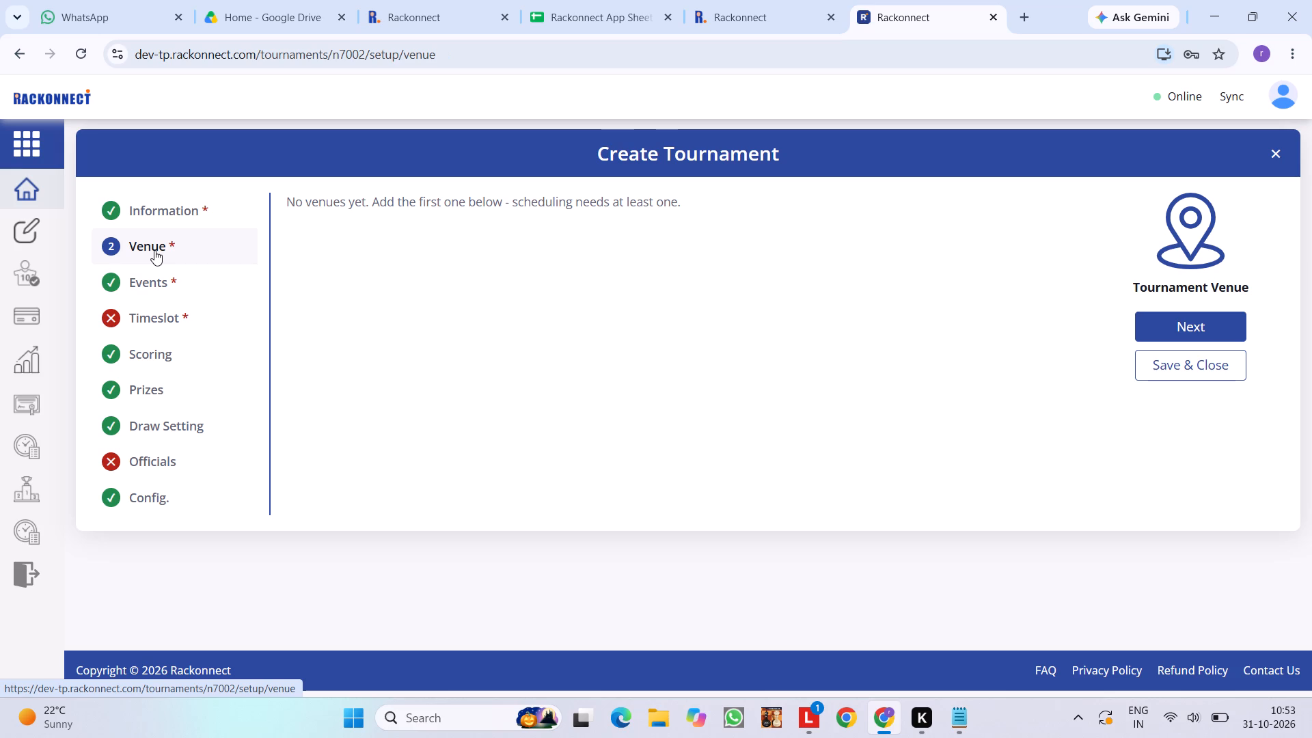
pyautogui.click(143, 489)
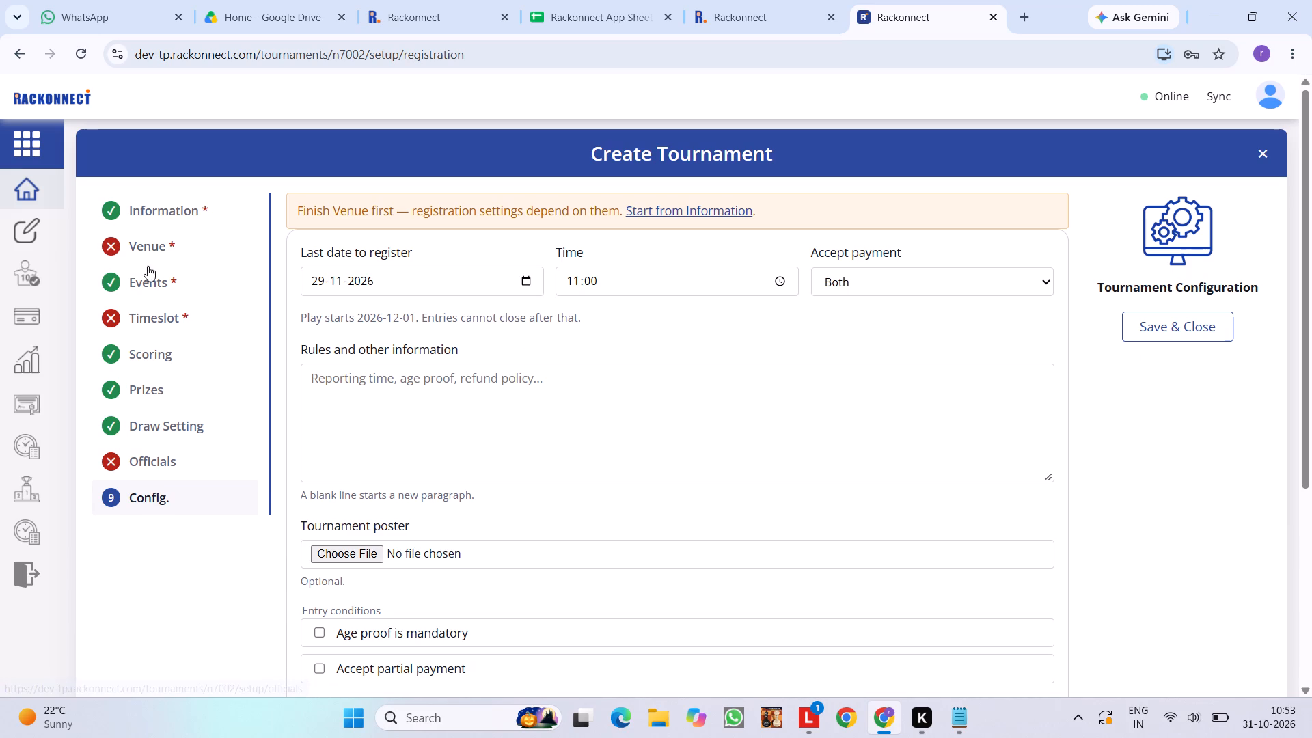
pyautogui.moveTo(171, 264); pyautogui.dragTo(168, 247)
pyautogui.click(168, 247)
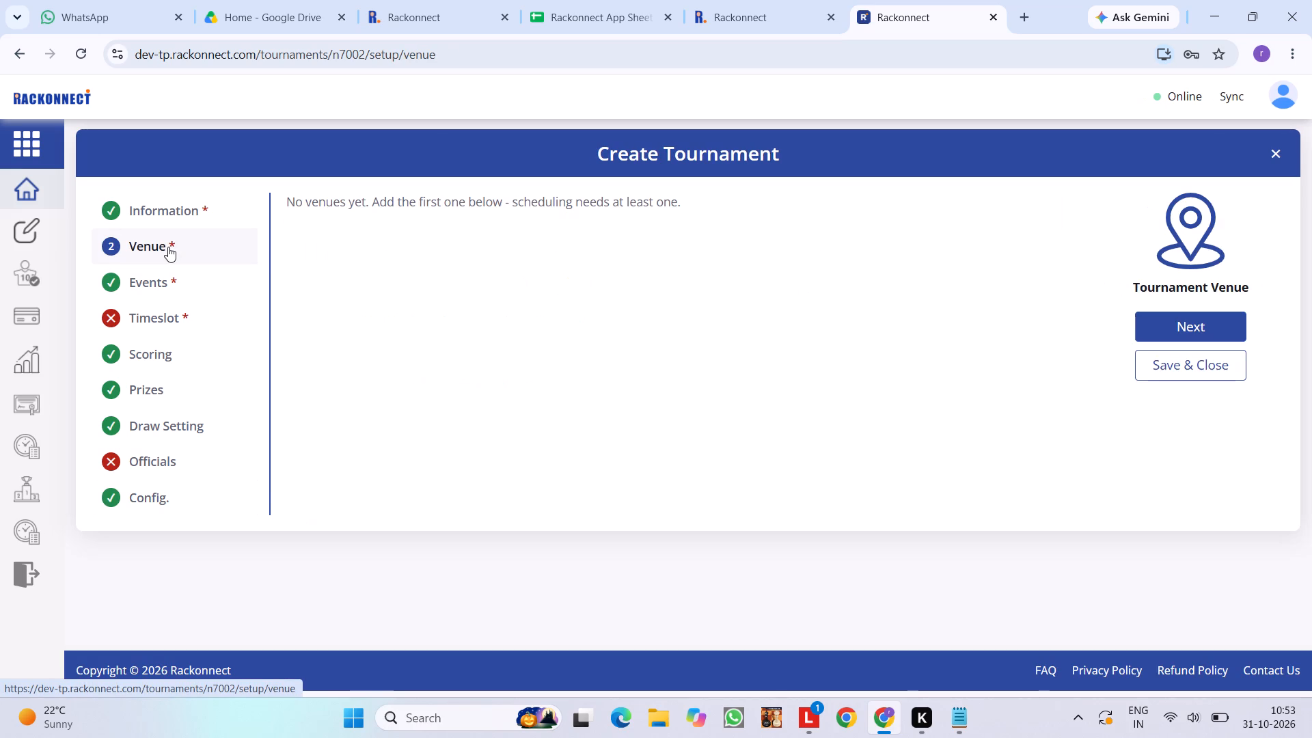
pyautogui.scroll(3, 512, 193)
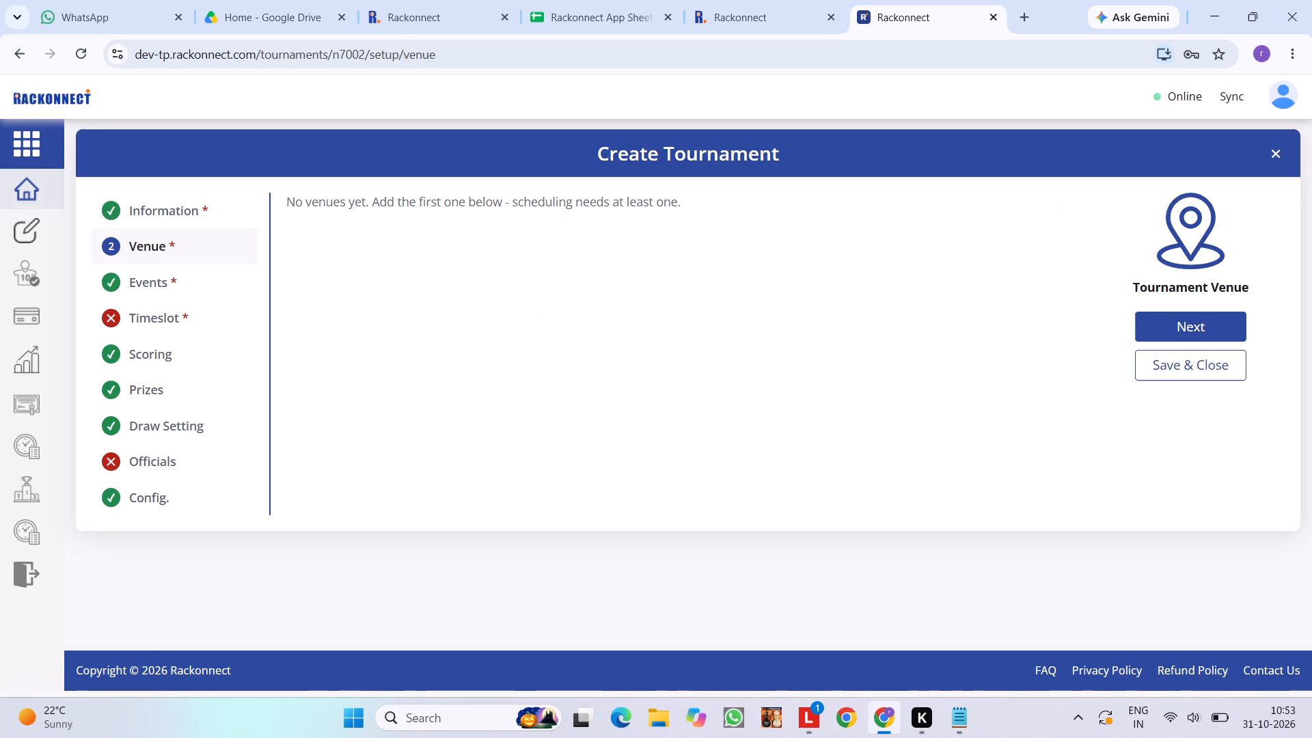
pyautogui.click(415, 208)
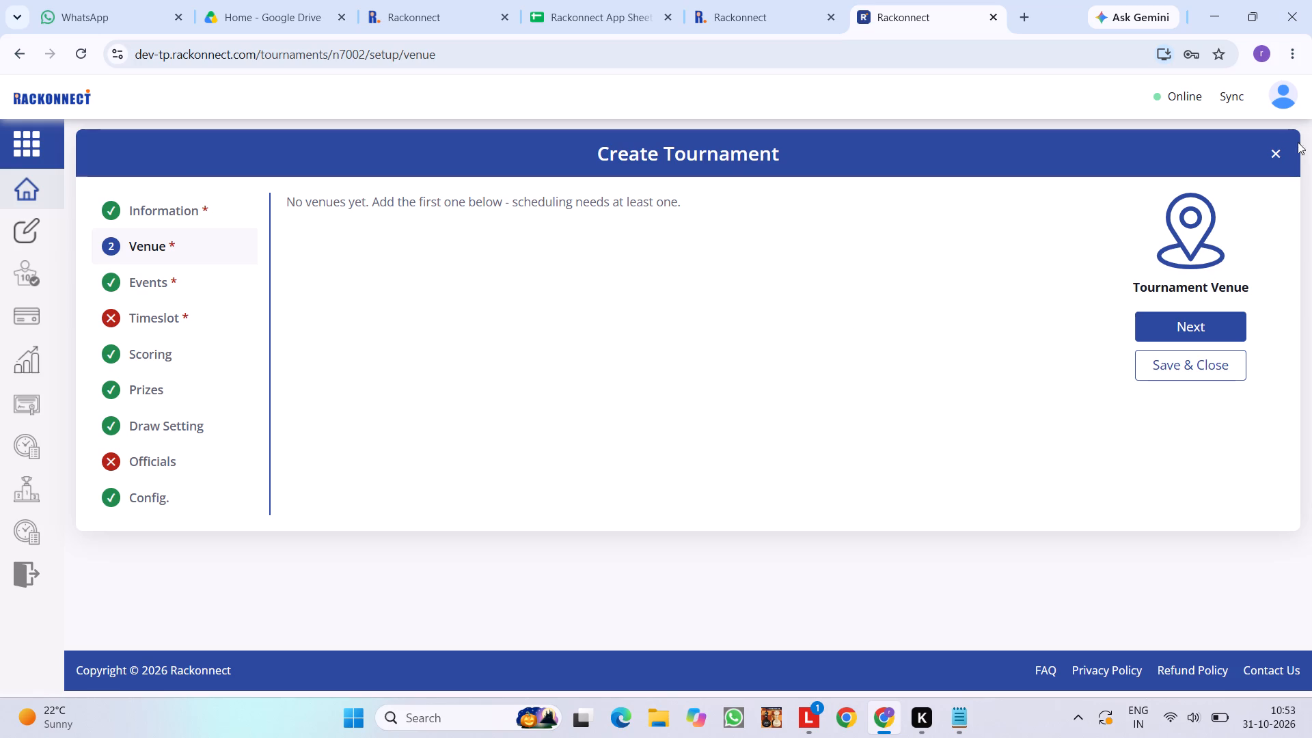
# Save and close the setup, reopen it from the tournament overview, and check the Venue stage again for a way to add a venue.
pyautogui.click(1213, 371)
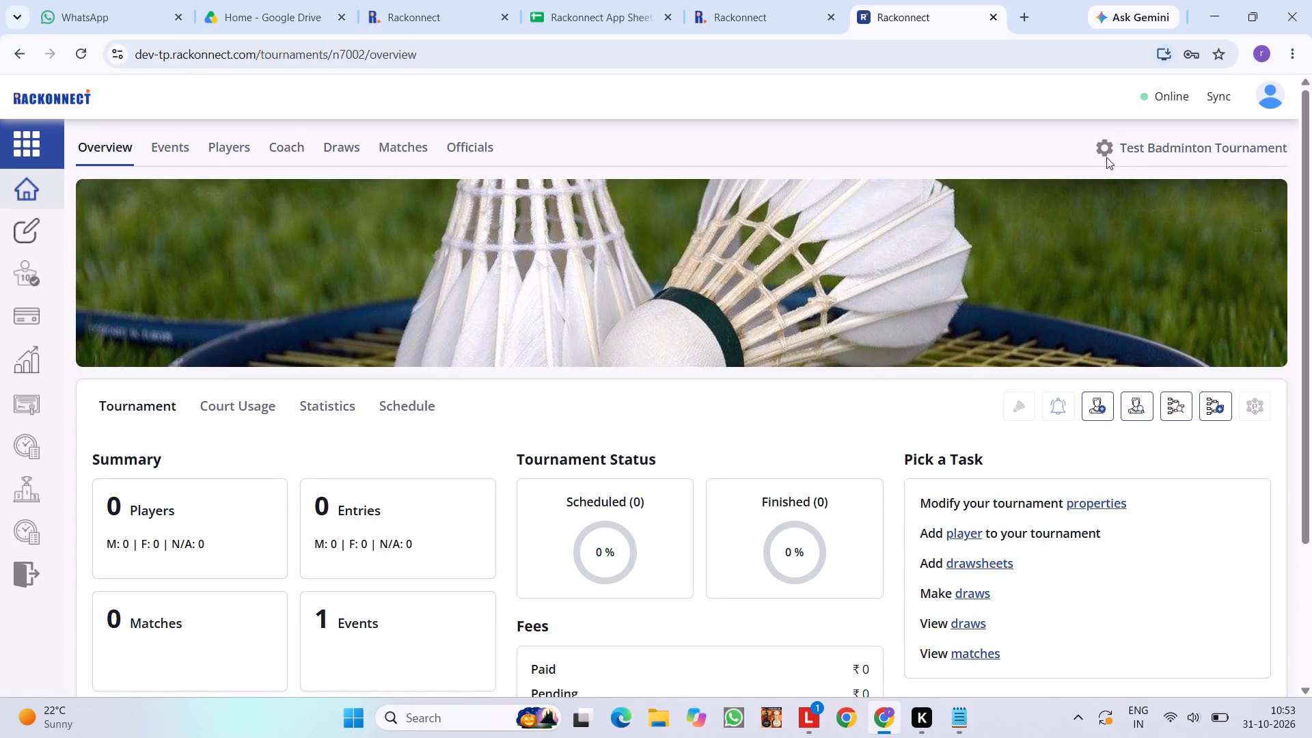
pyautogui.click(1106, 152)
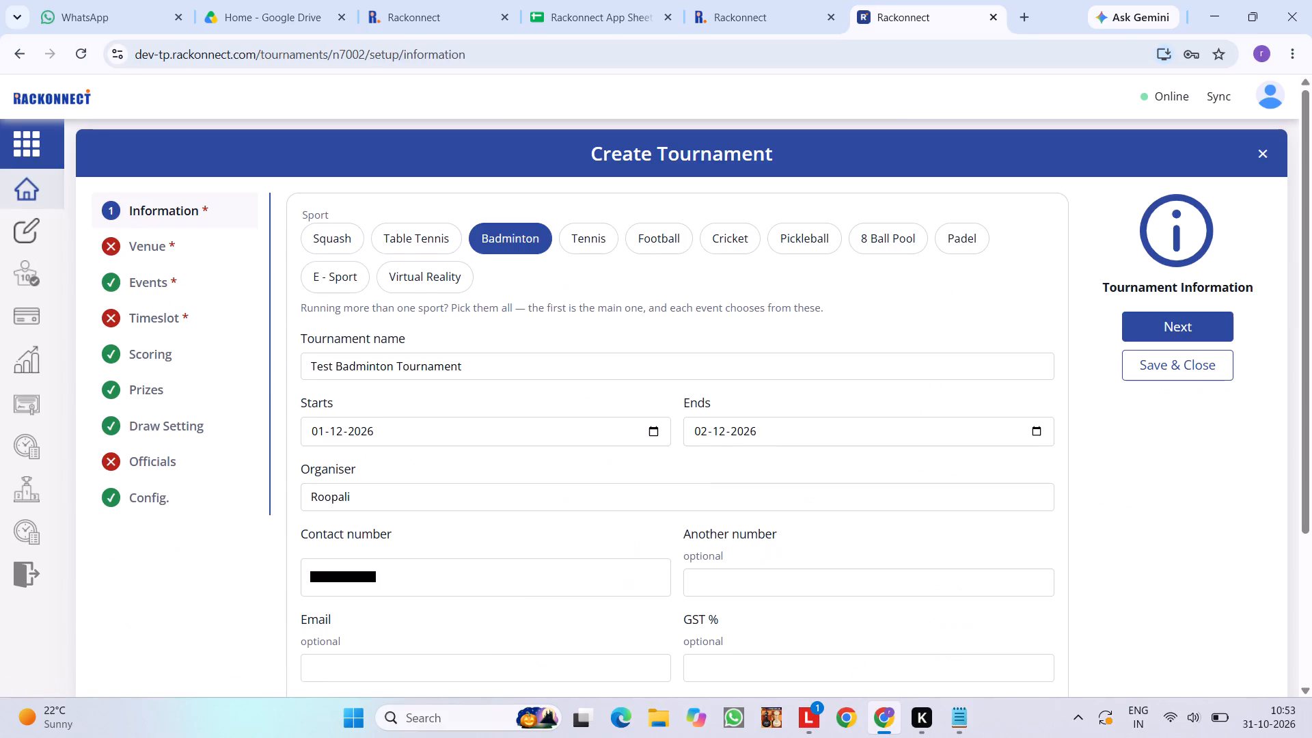
pyautogui.click(148, 241)
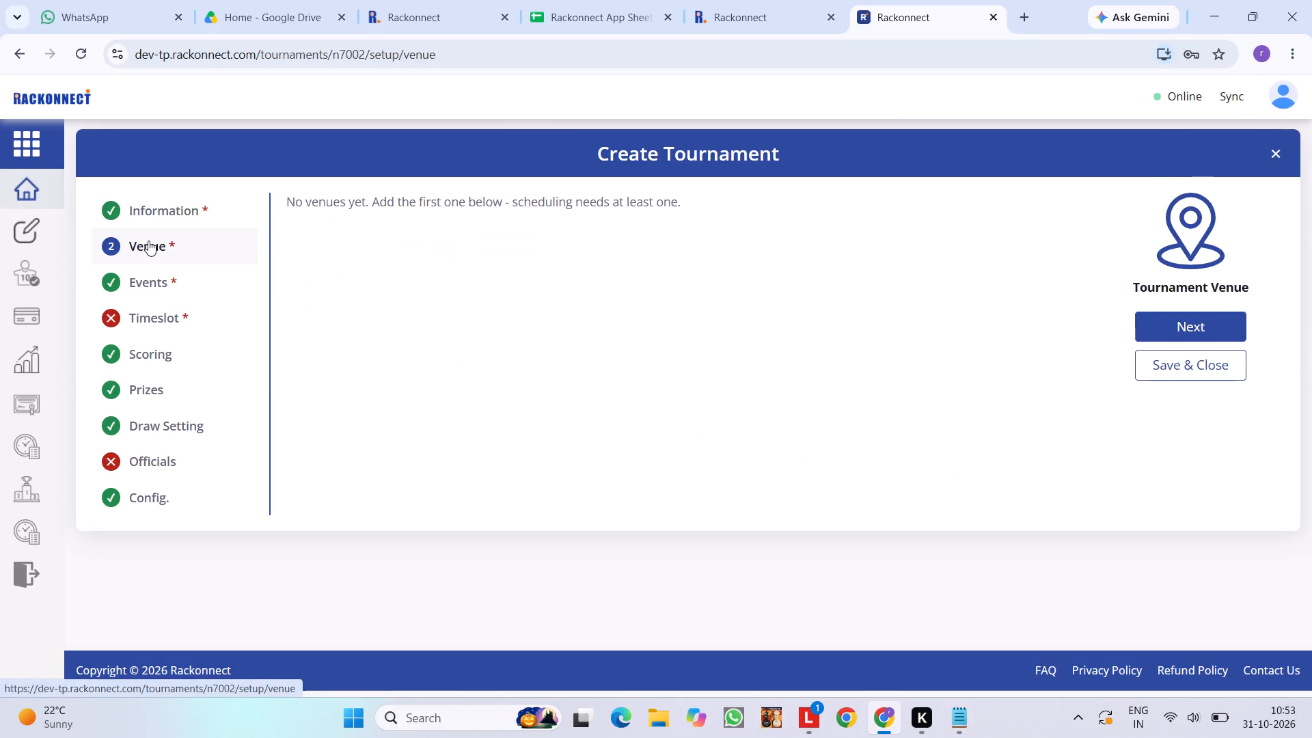
pyautogui.scroll(3, 213, 265)
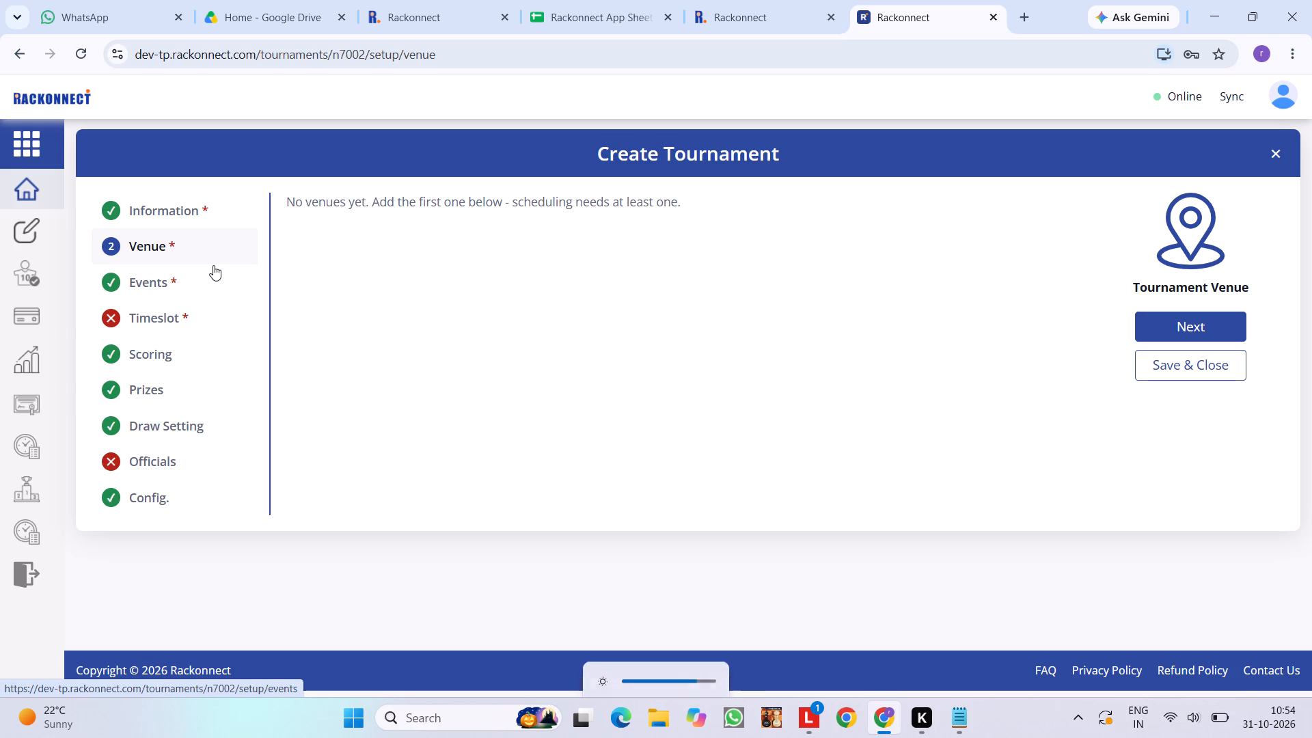
pyautogui.scroll(1, 621, 287)
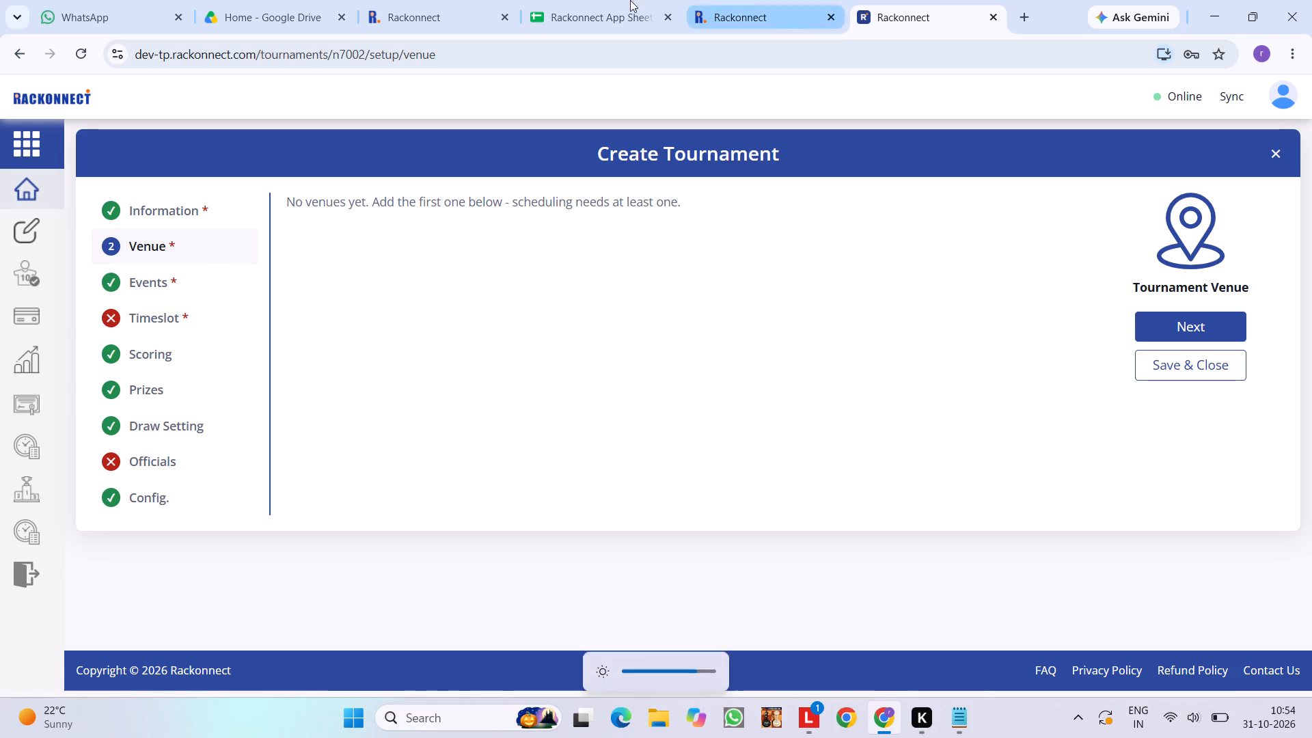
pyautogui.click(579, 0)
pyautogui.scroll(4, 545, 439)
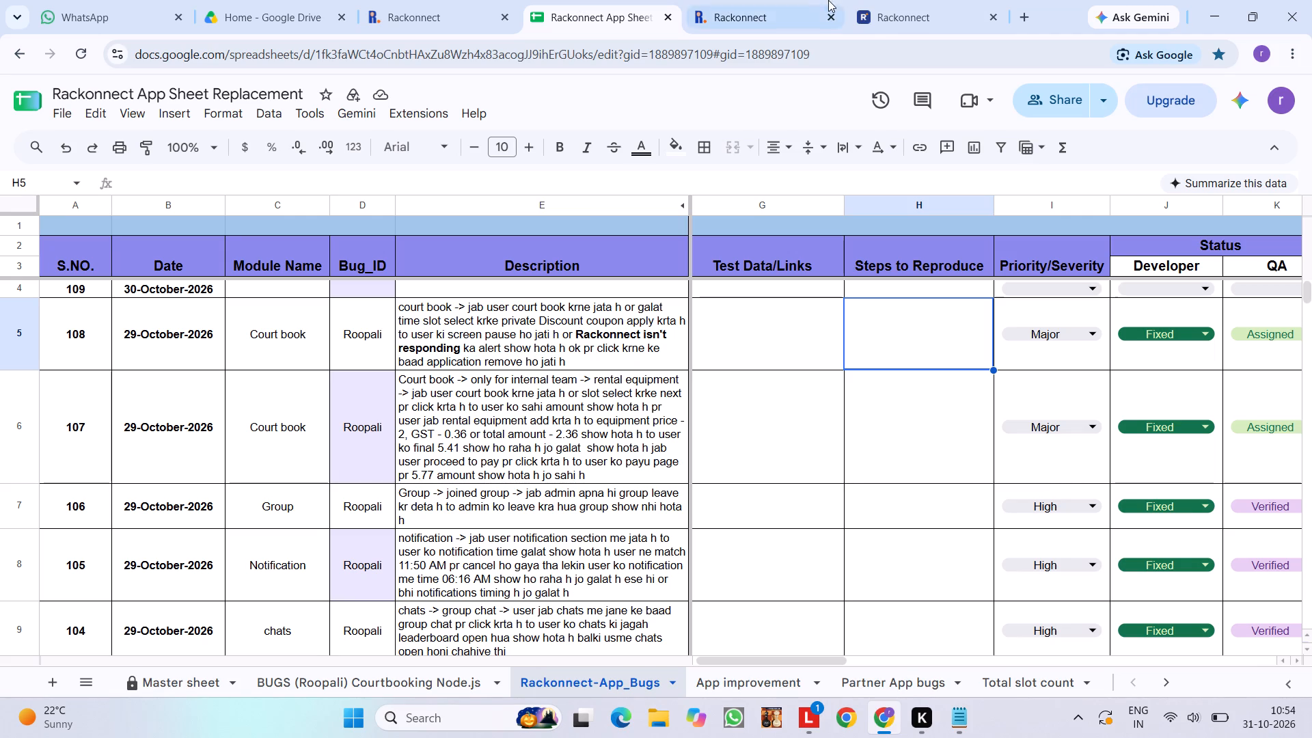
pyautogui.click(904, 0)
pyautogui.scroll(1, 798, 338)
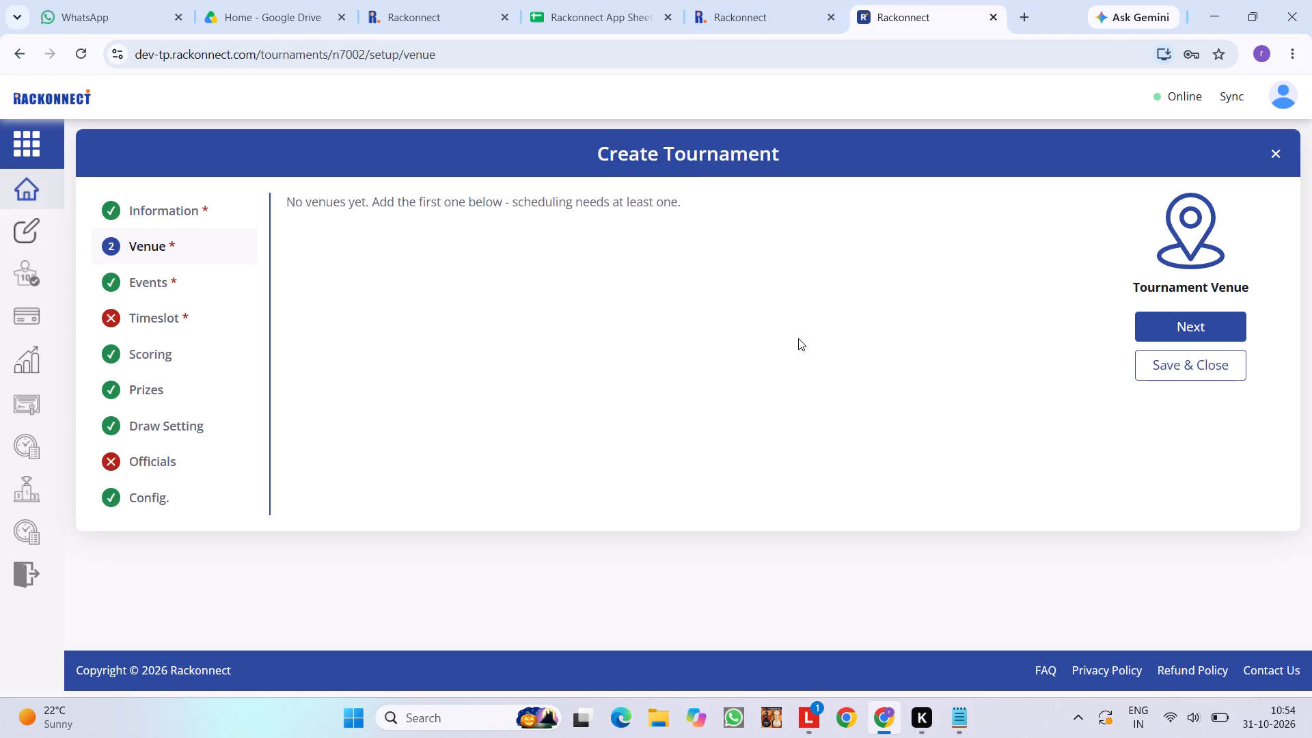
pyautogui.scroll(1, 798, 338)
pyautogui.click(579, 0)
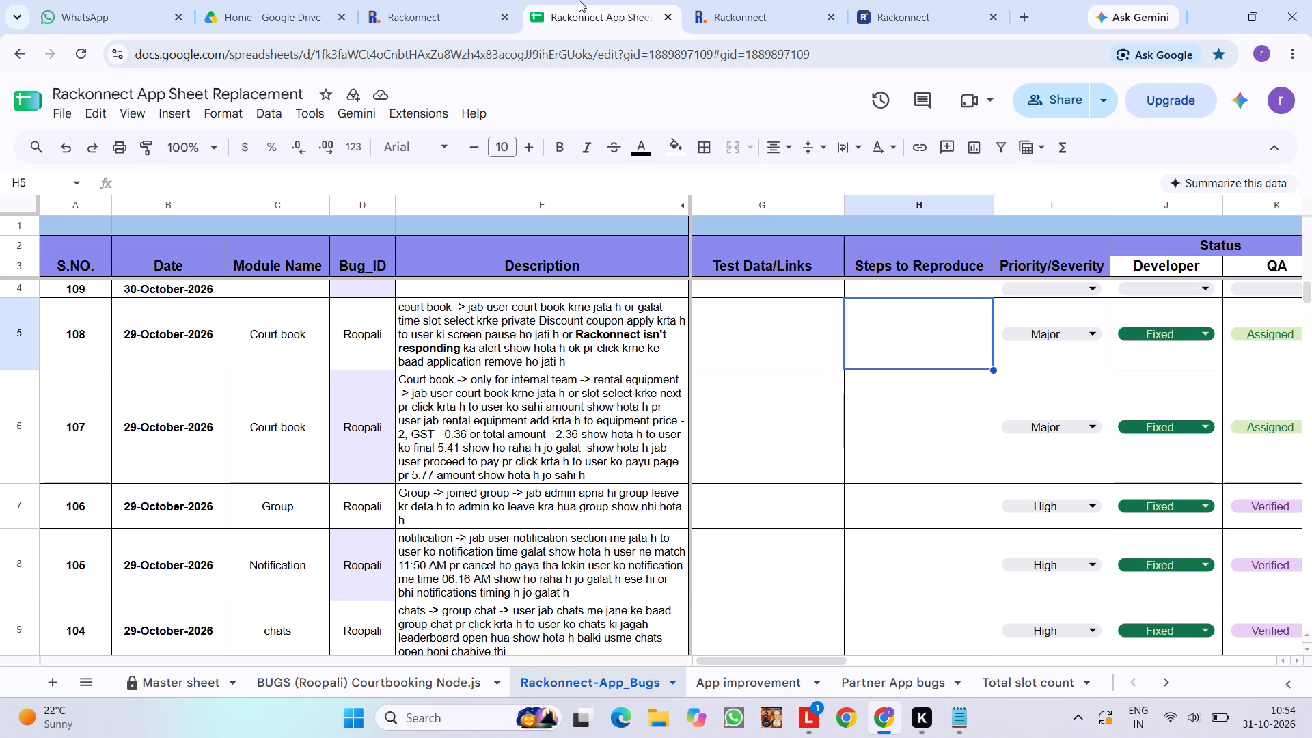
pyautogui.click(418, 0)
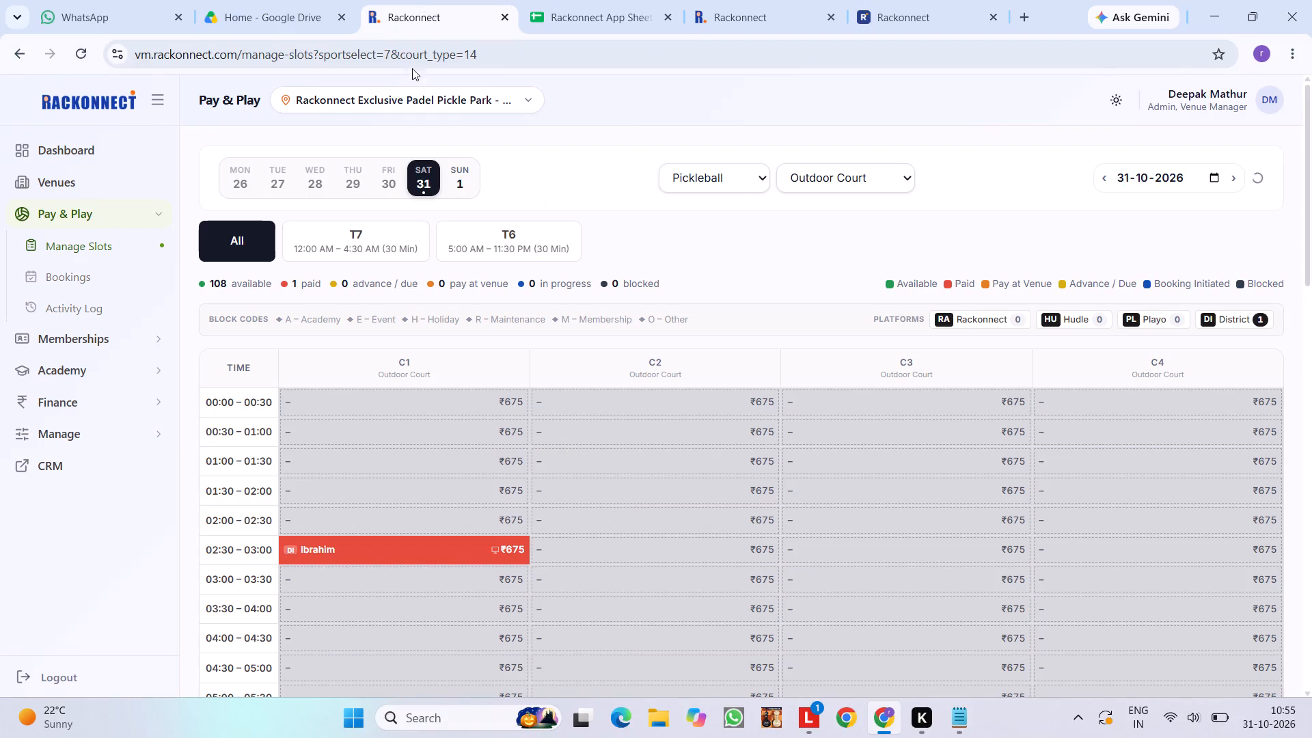
# Switch to the cbnewstaging venue management site and open its Finance transactions page.
pyautogui.click(798, 0)
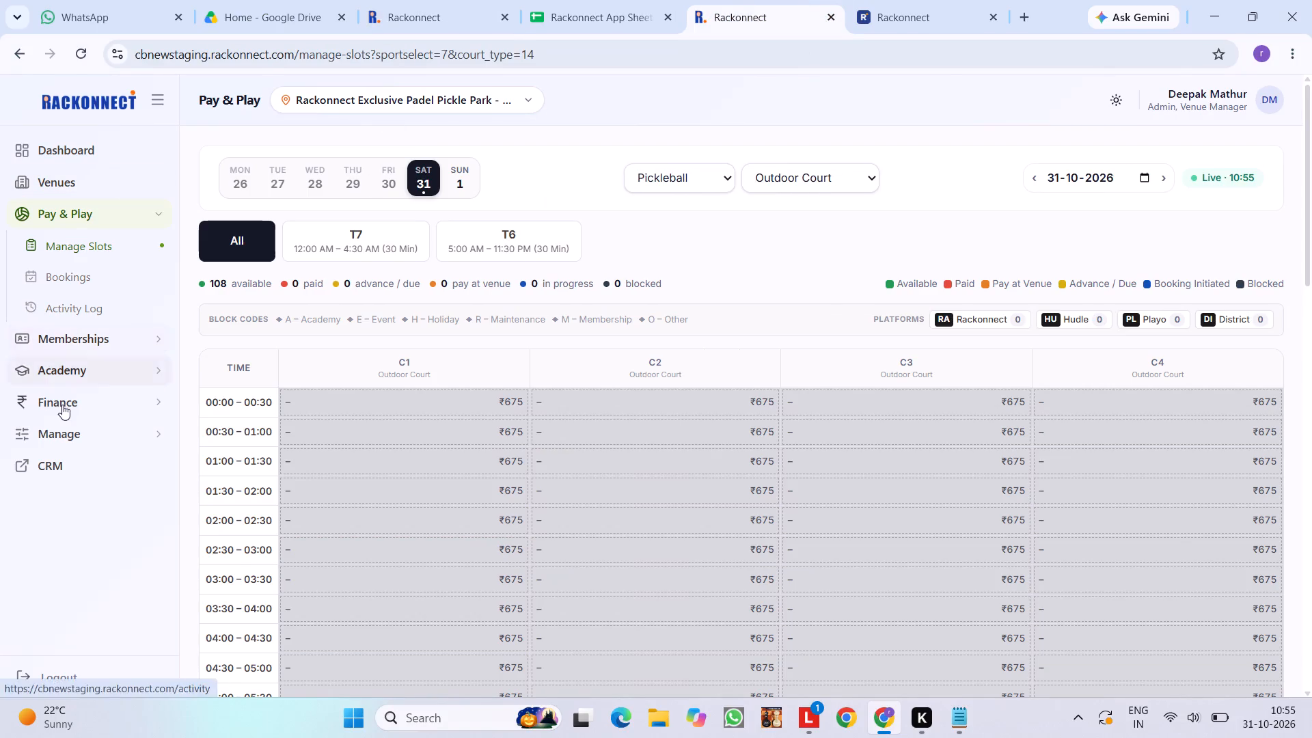
pyautogui.click(74, 408)
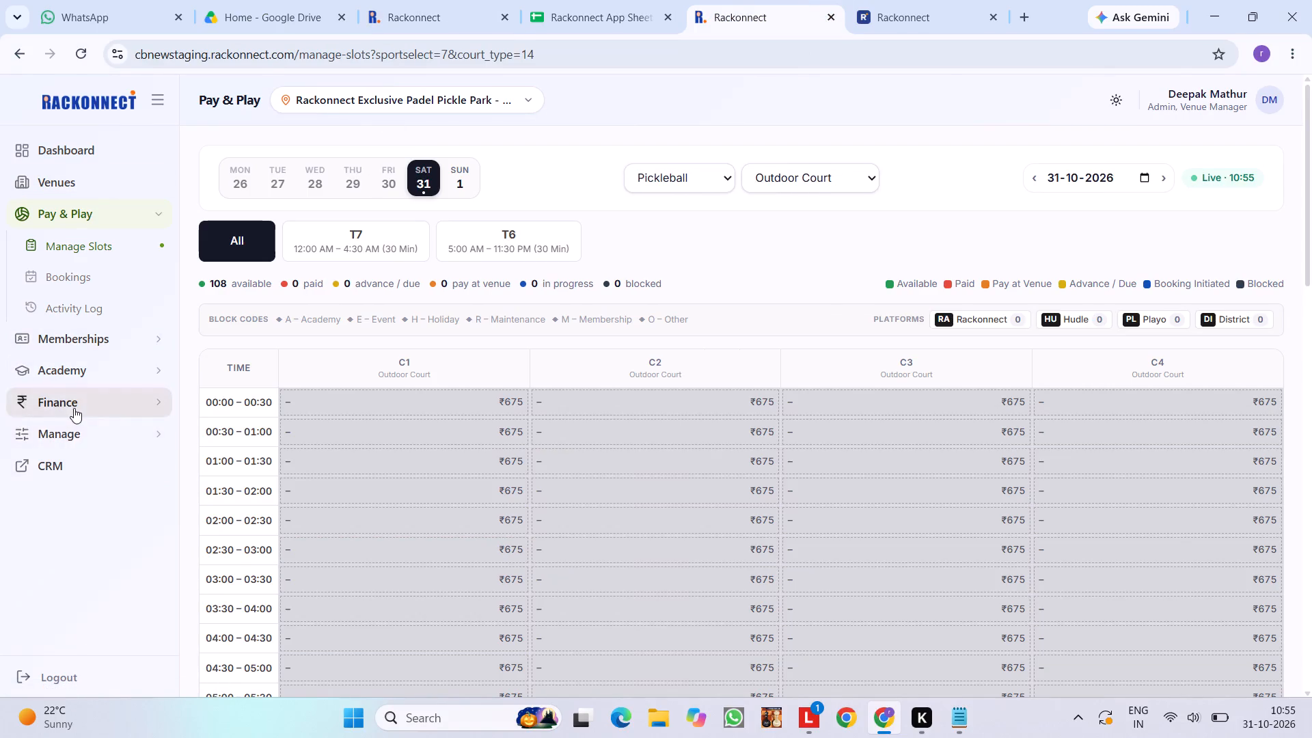
pyautogui.click(115, 342)
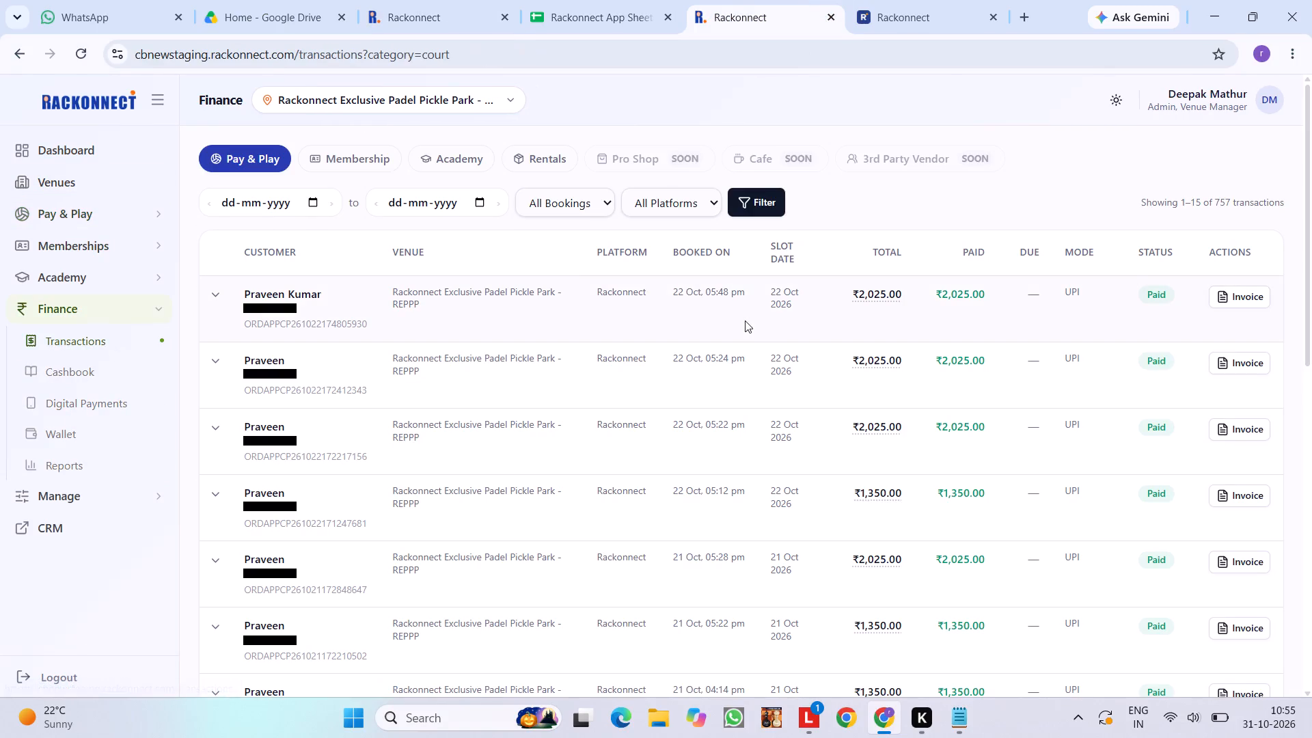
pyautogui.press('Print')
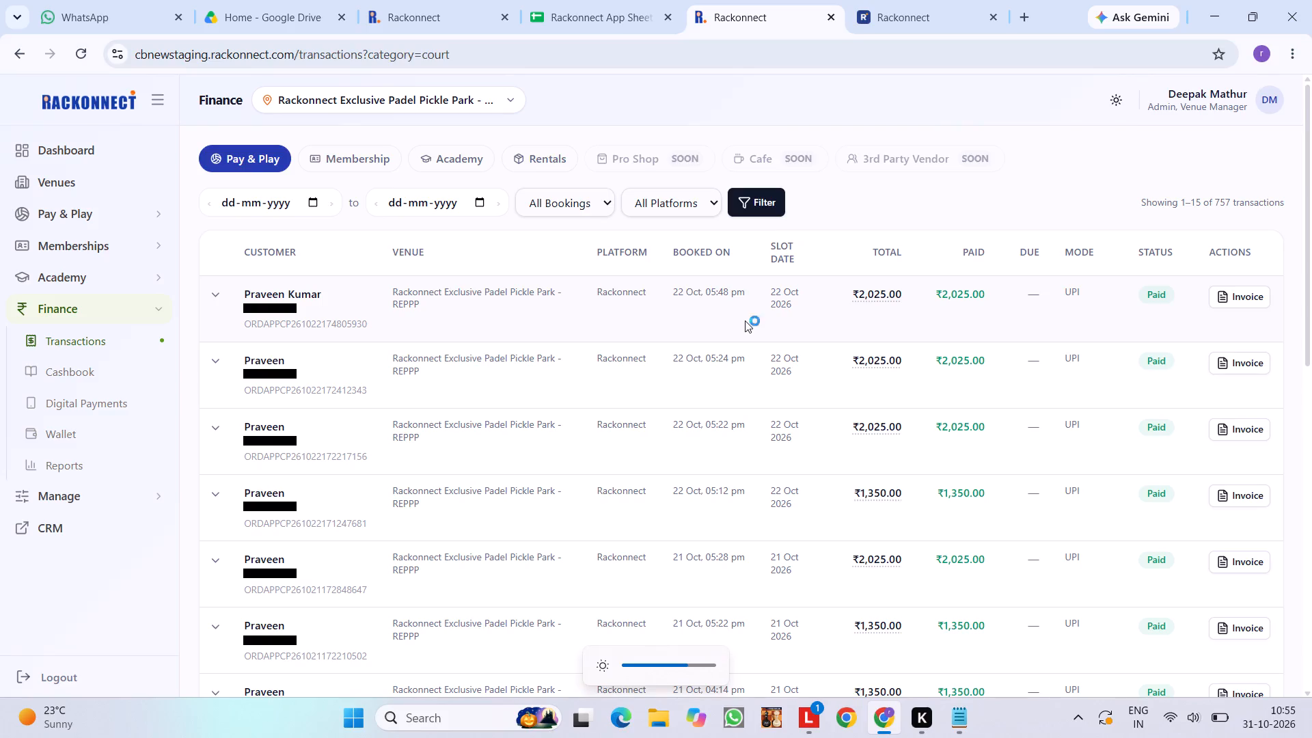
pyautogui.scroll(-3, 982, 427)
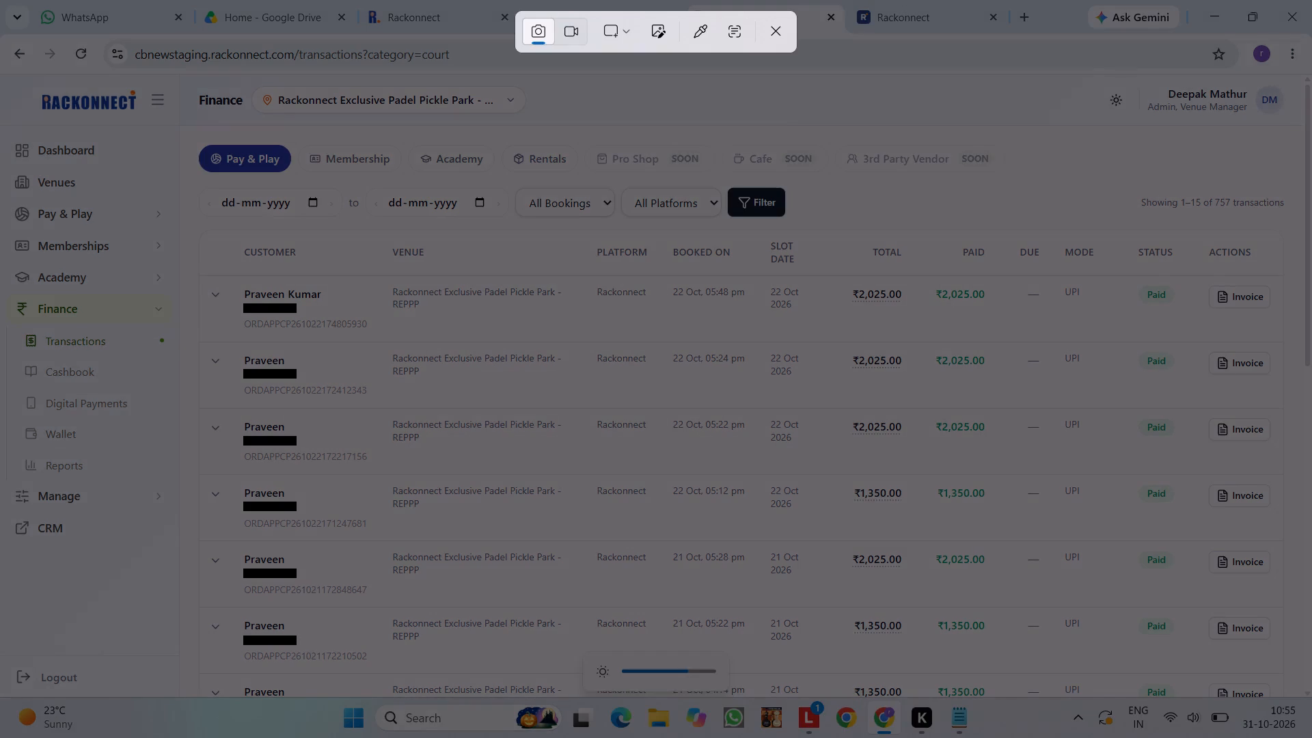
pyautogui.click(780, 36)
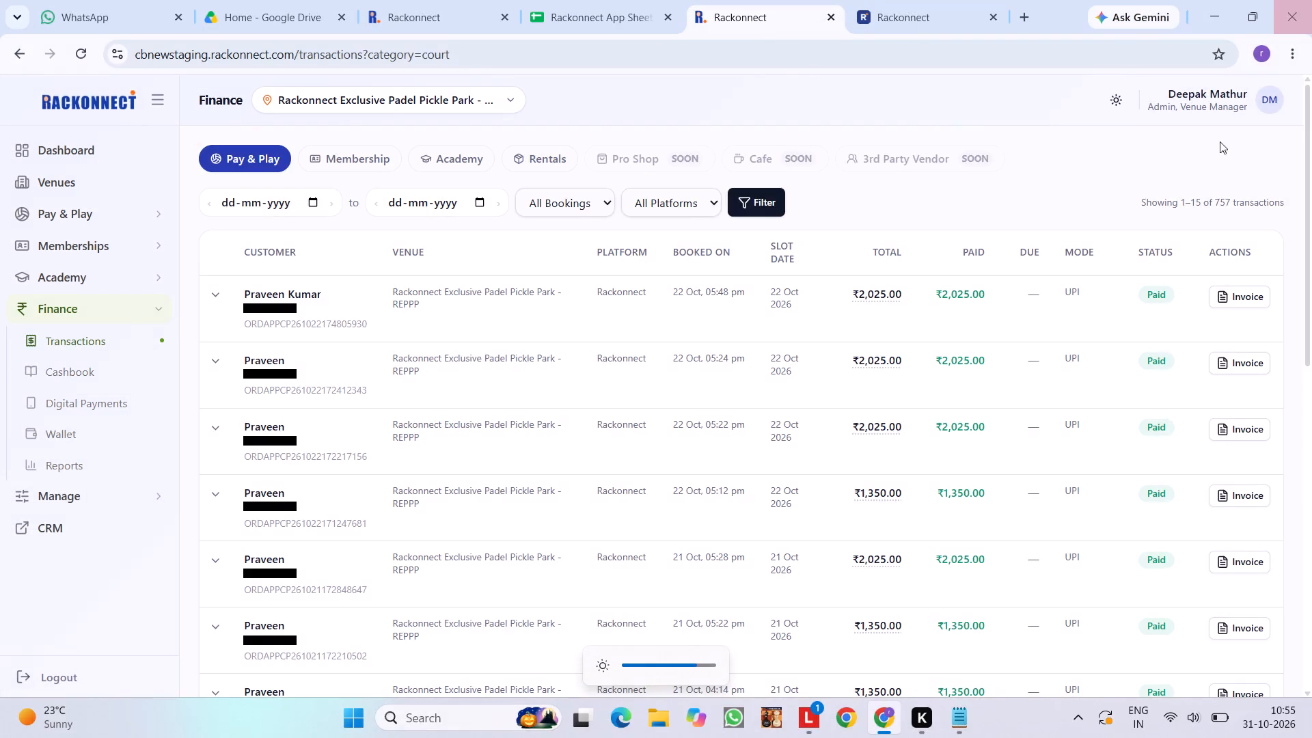
# Examine the first page of Pay & Play transactions, checking the total, paid and due amounts, payment modes and statuses.
pyautogui.scroll(-4, 985, 422)
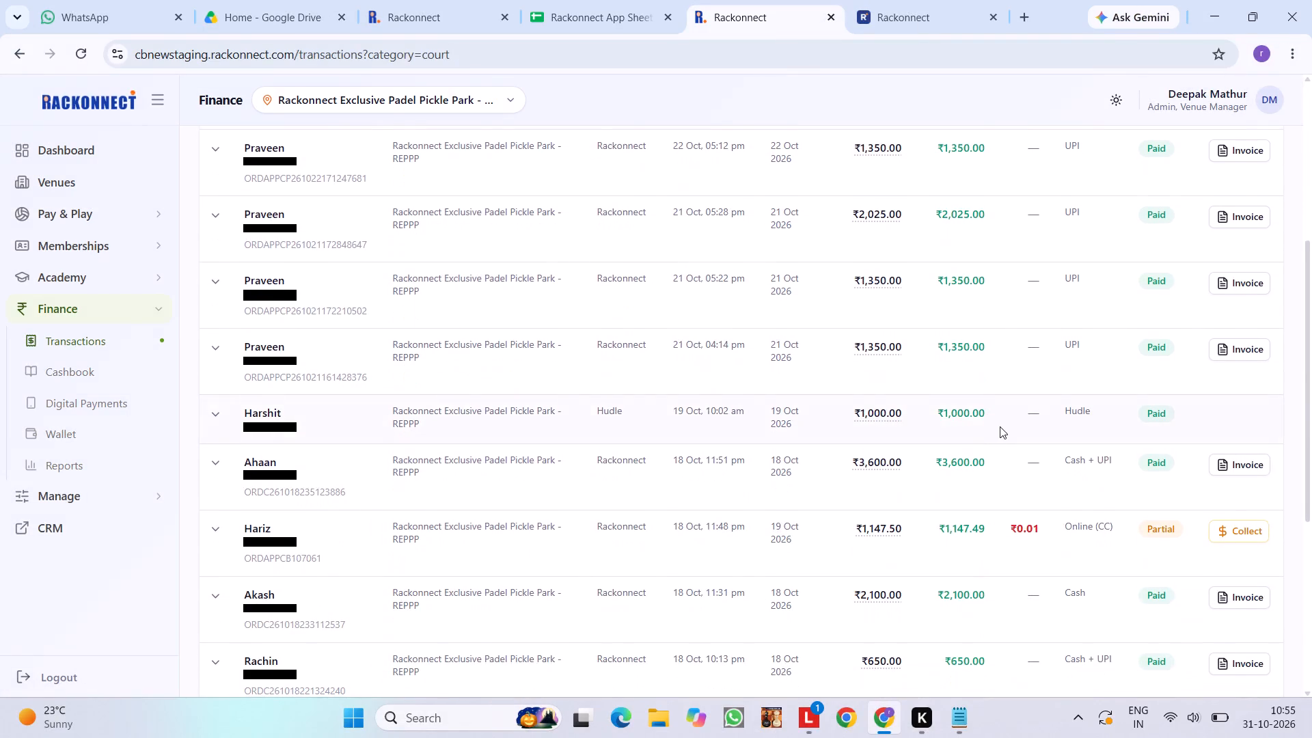
pyautogui.scroll(-3, 1000, 426)
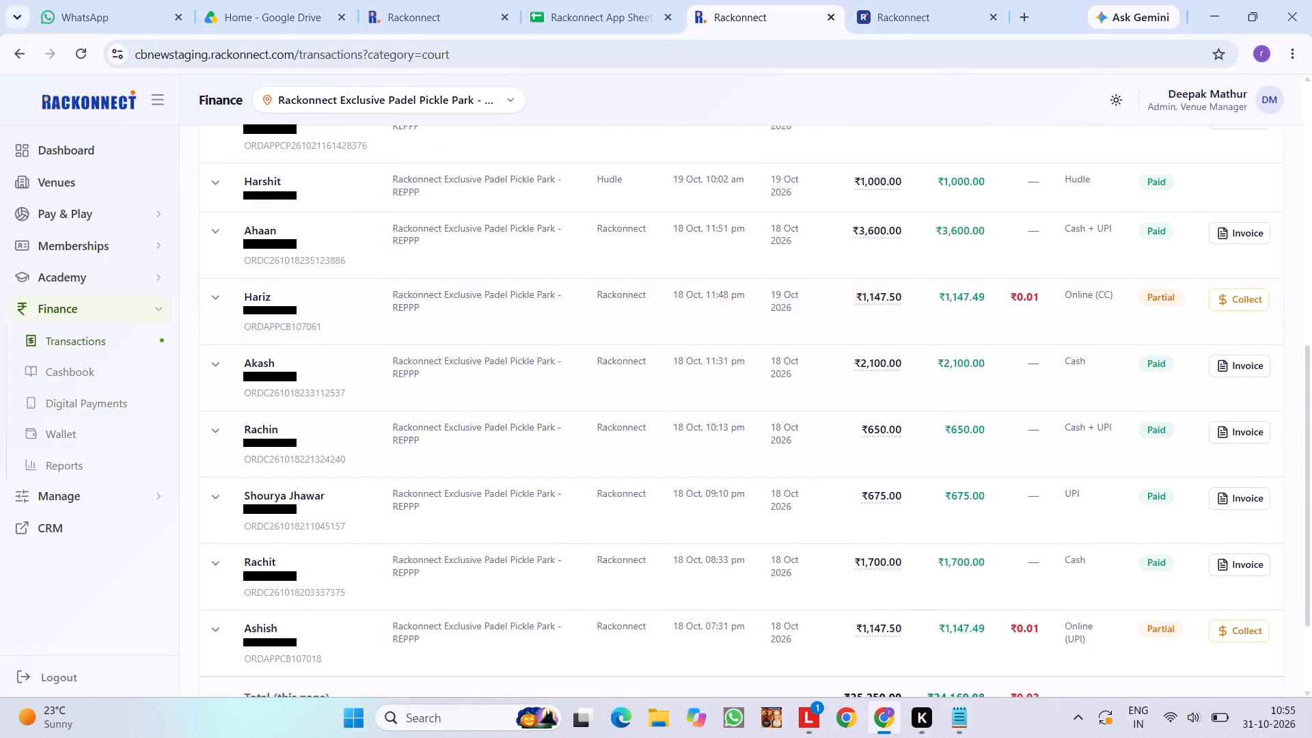
pyautogui.scroll(-2, 1030, 424)
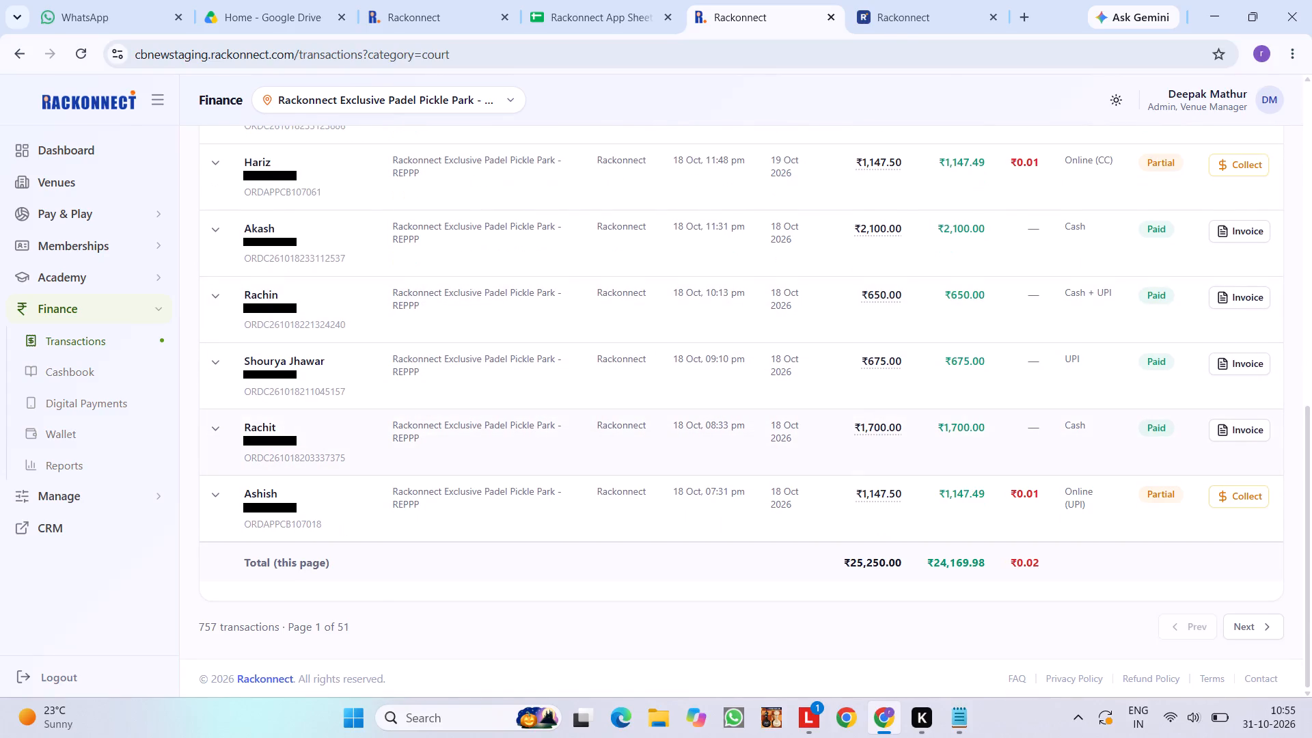
pyautogui.scroll(19, 1030, 424)
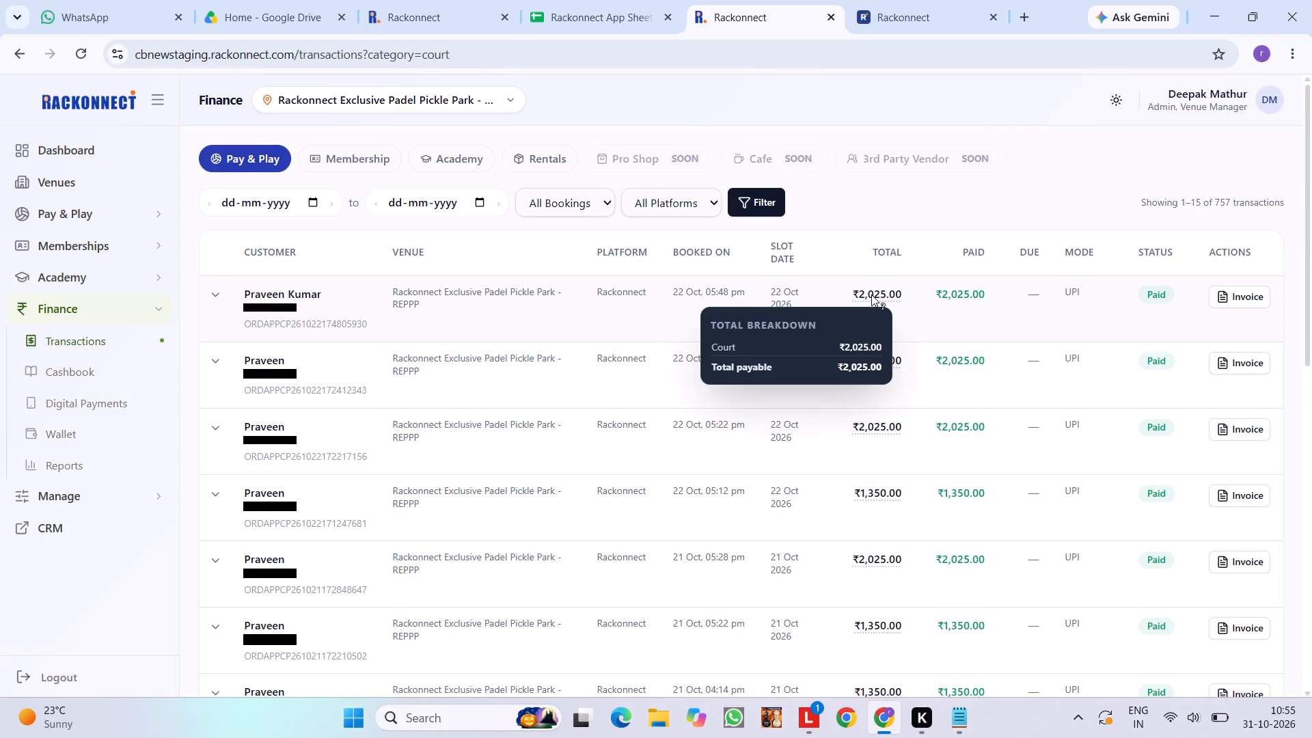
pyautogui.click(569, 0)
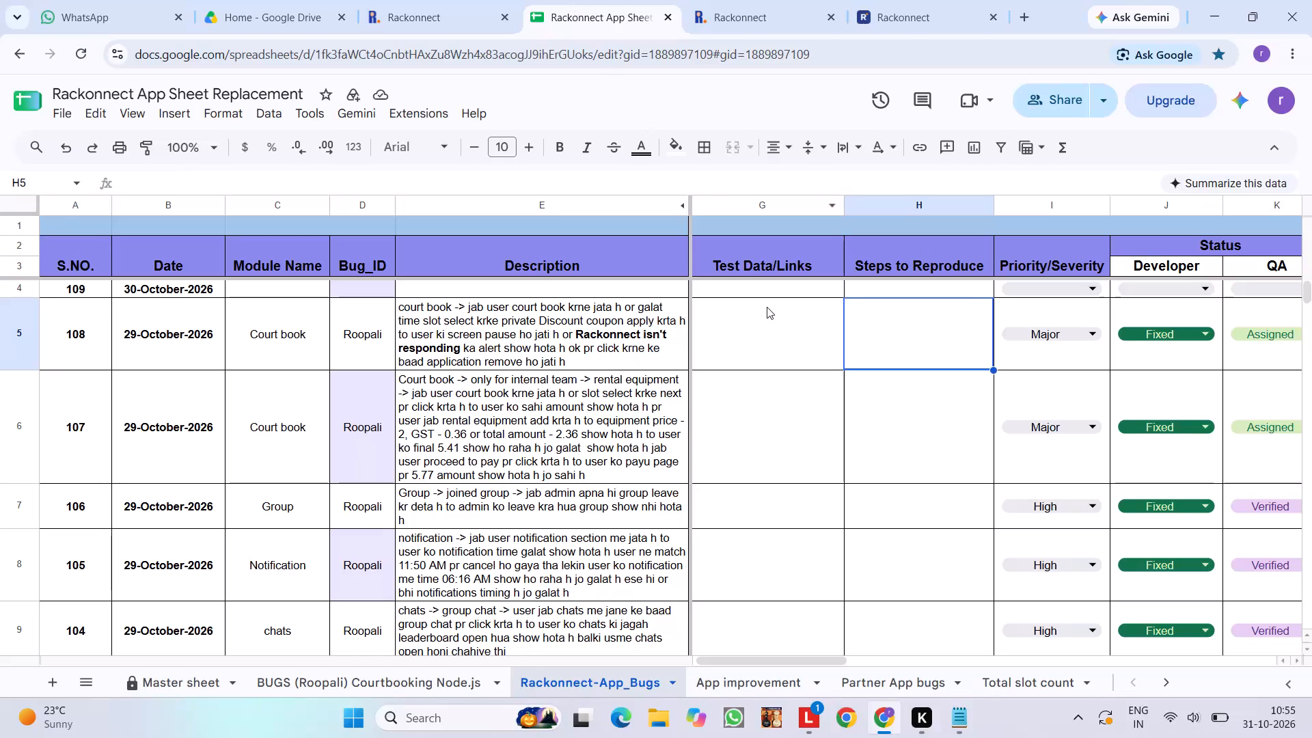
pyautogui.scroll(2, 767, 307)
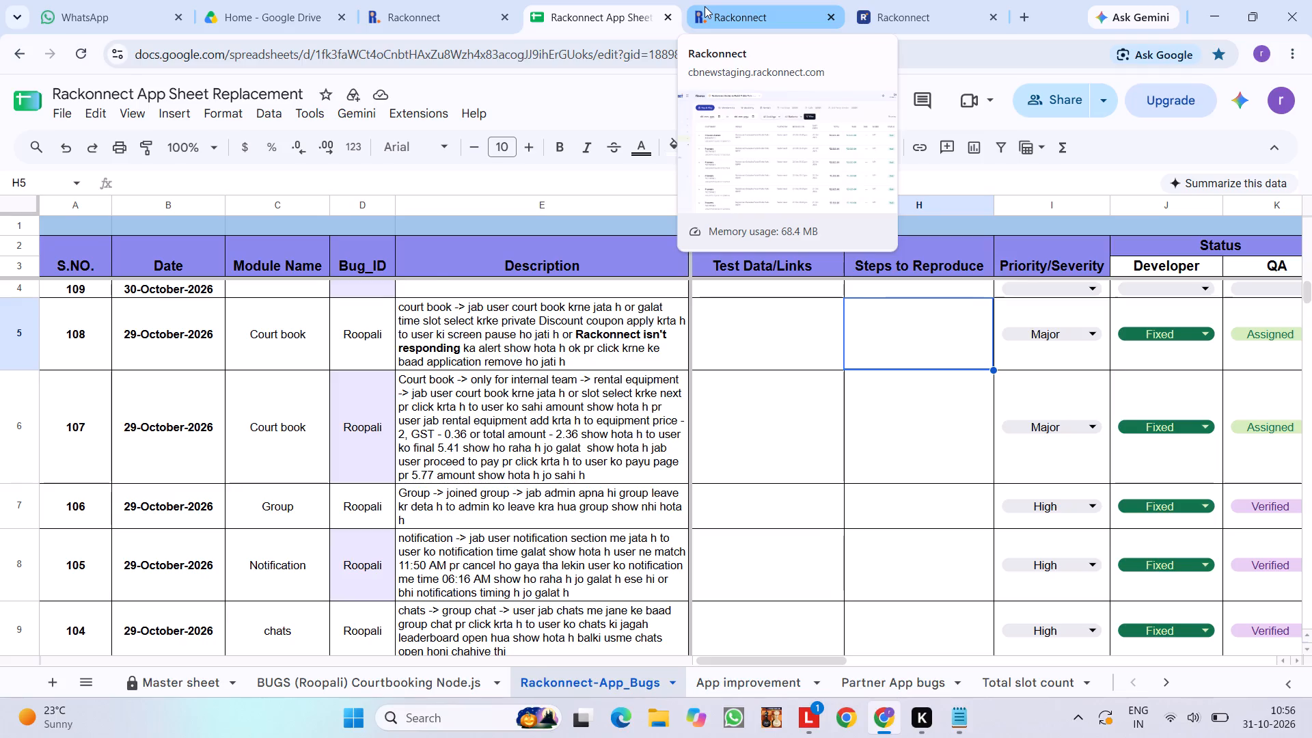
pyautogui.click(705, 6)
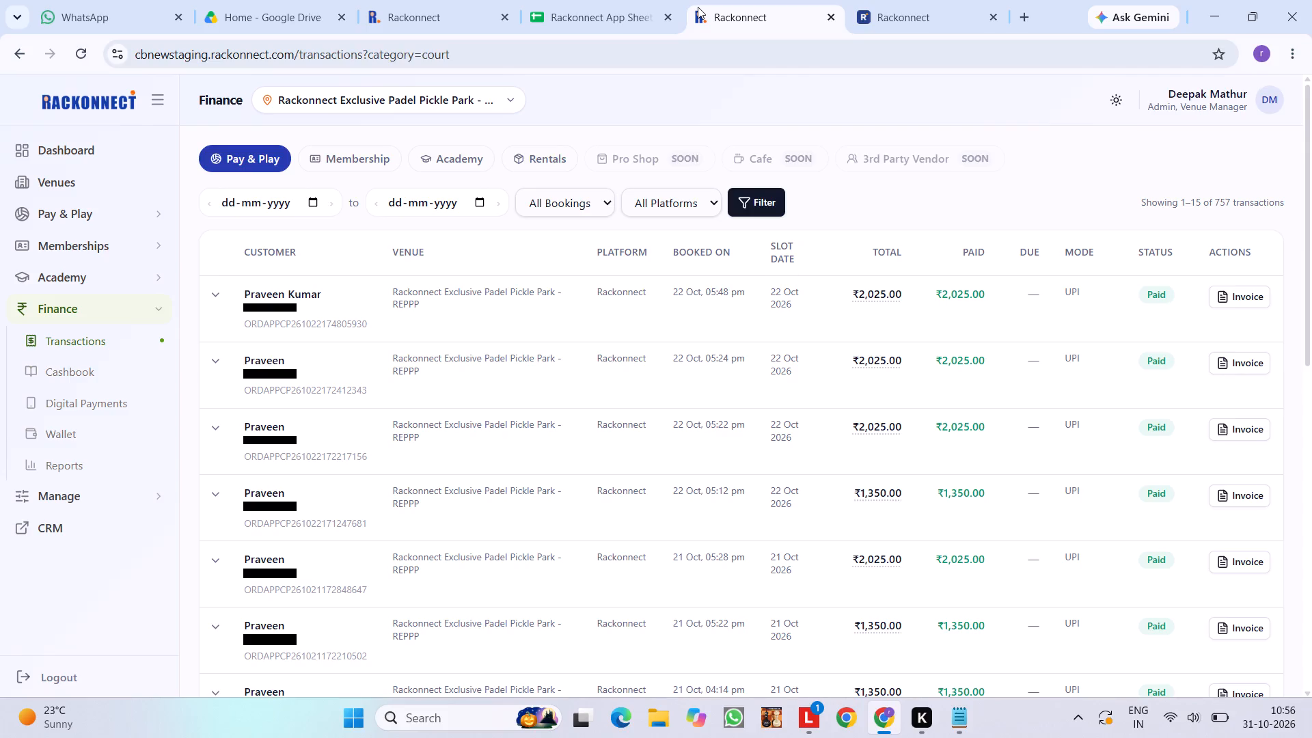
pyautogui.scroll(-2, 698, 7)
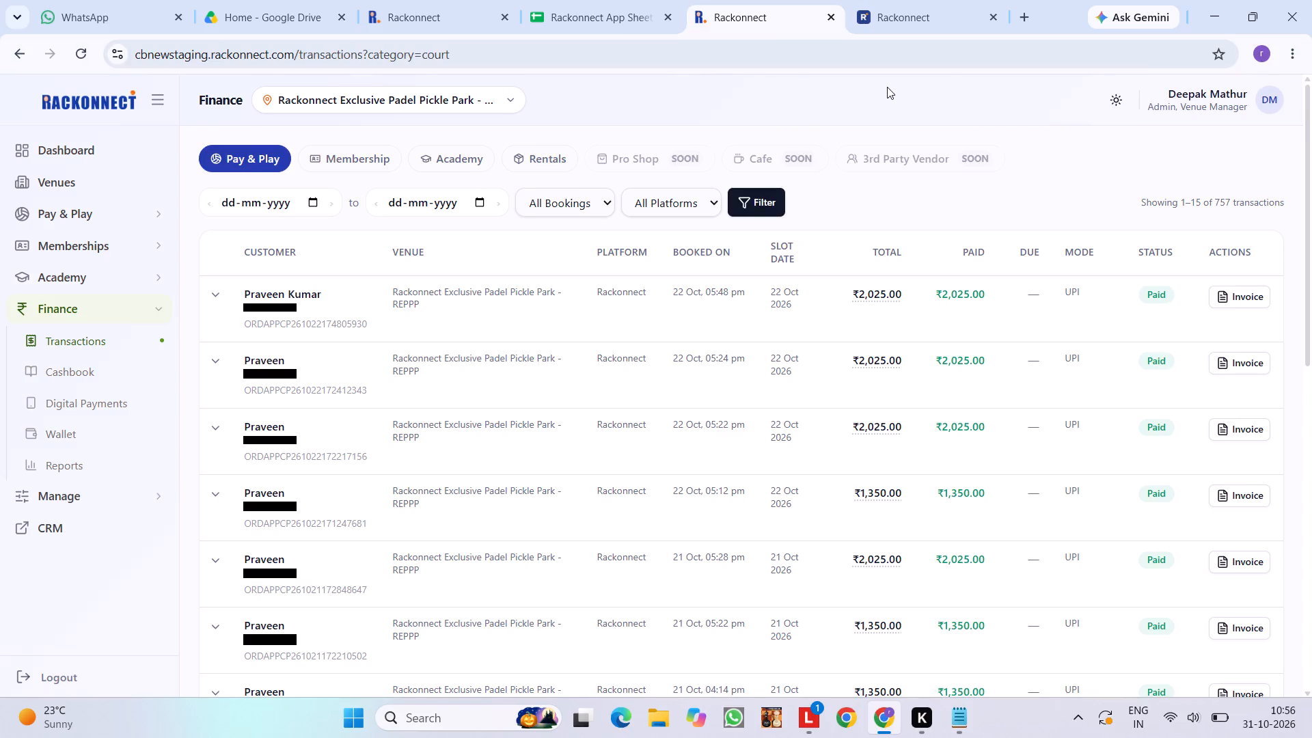
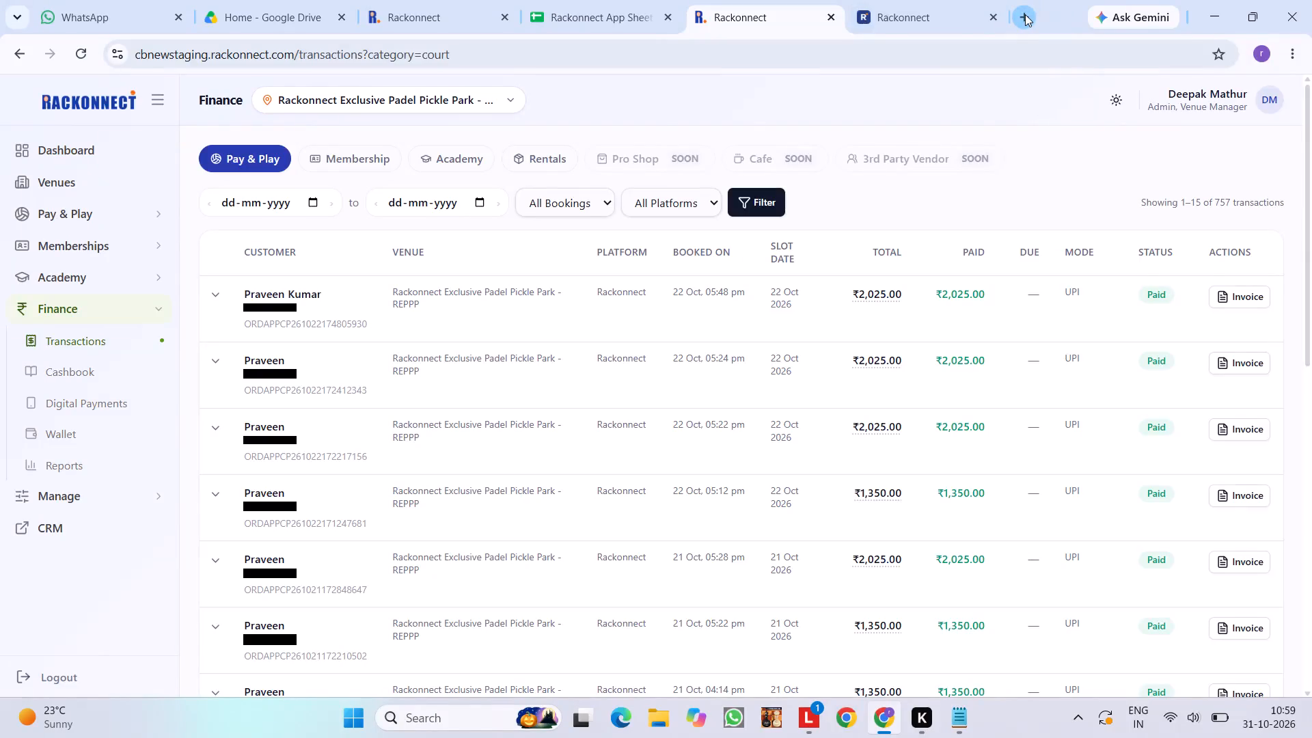
# Open the dev-admin.rackonnect.com admin site in a new browser tab.
pyautogui.click(1025, 14)
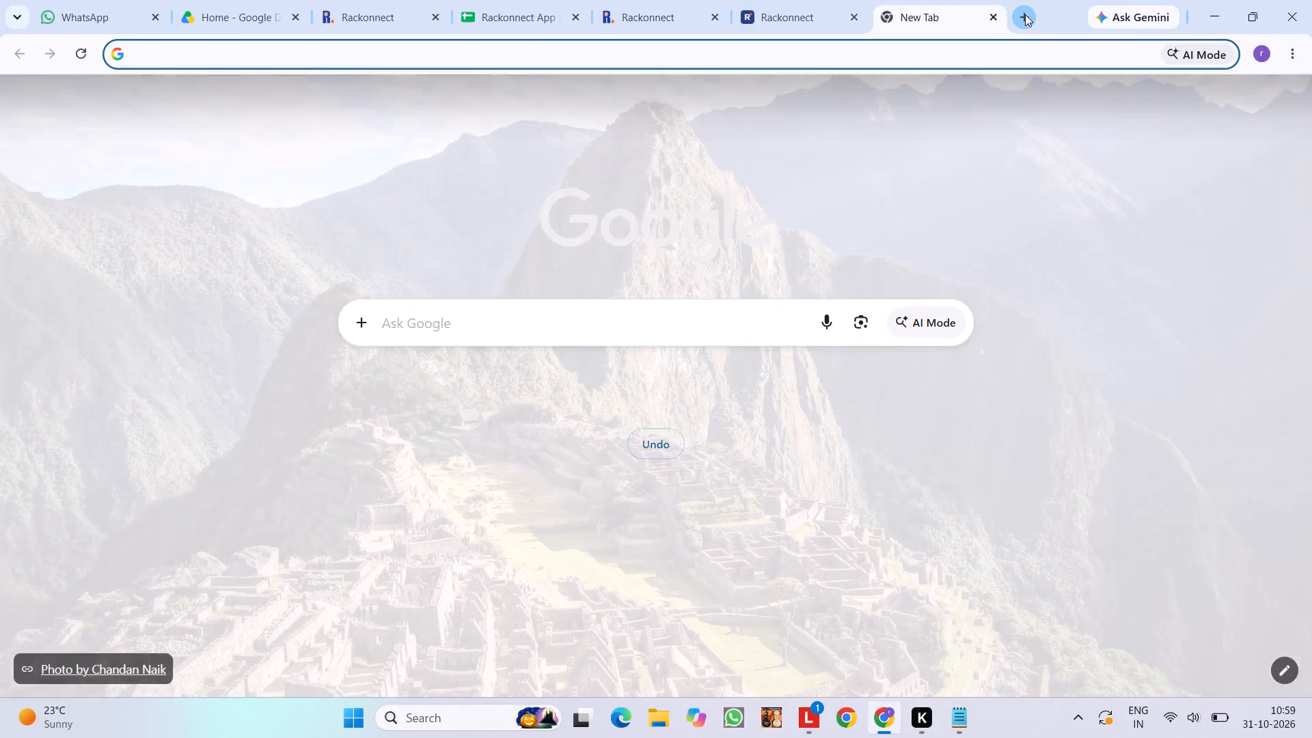
pyautogui.press('a')
pyautogui.press('d')
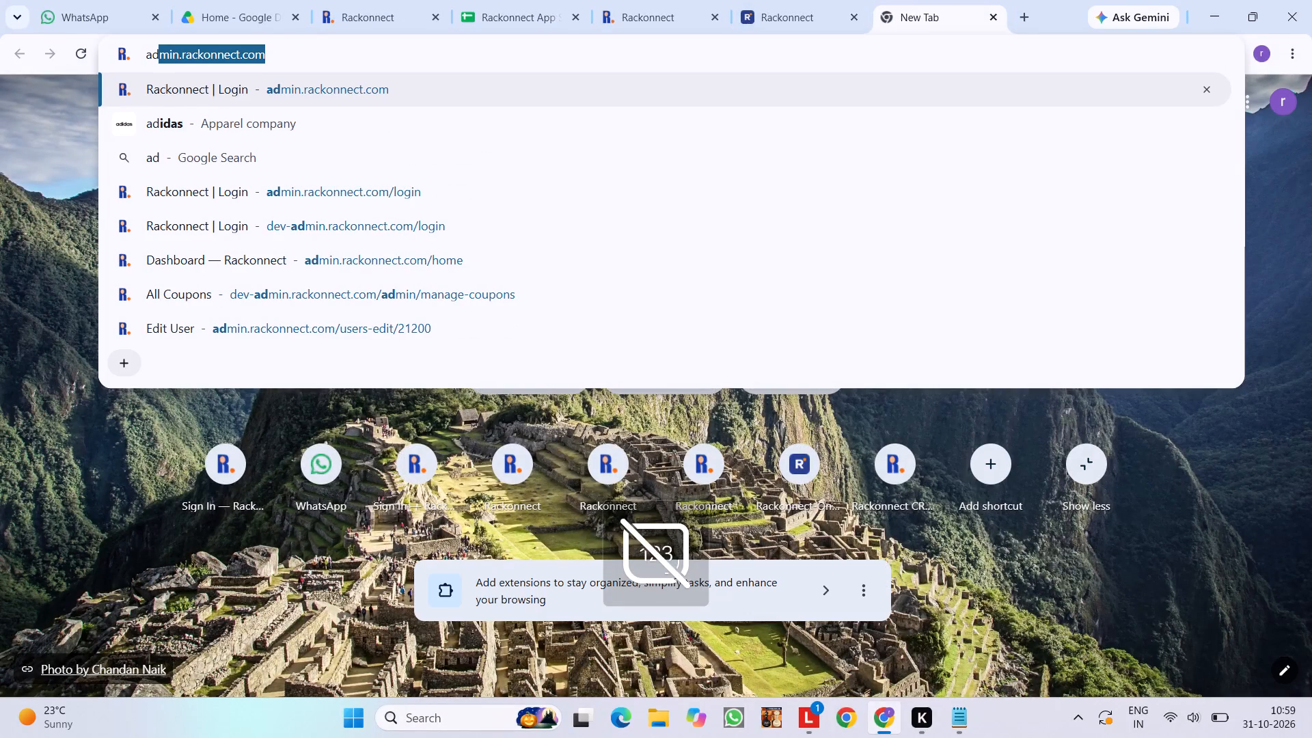
pyautogui.press('=')
pyautogui.press('BackSpace')
pyautogui.press('BackSpace')
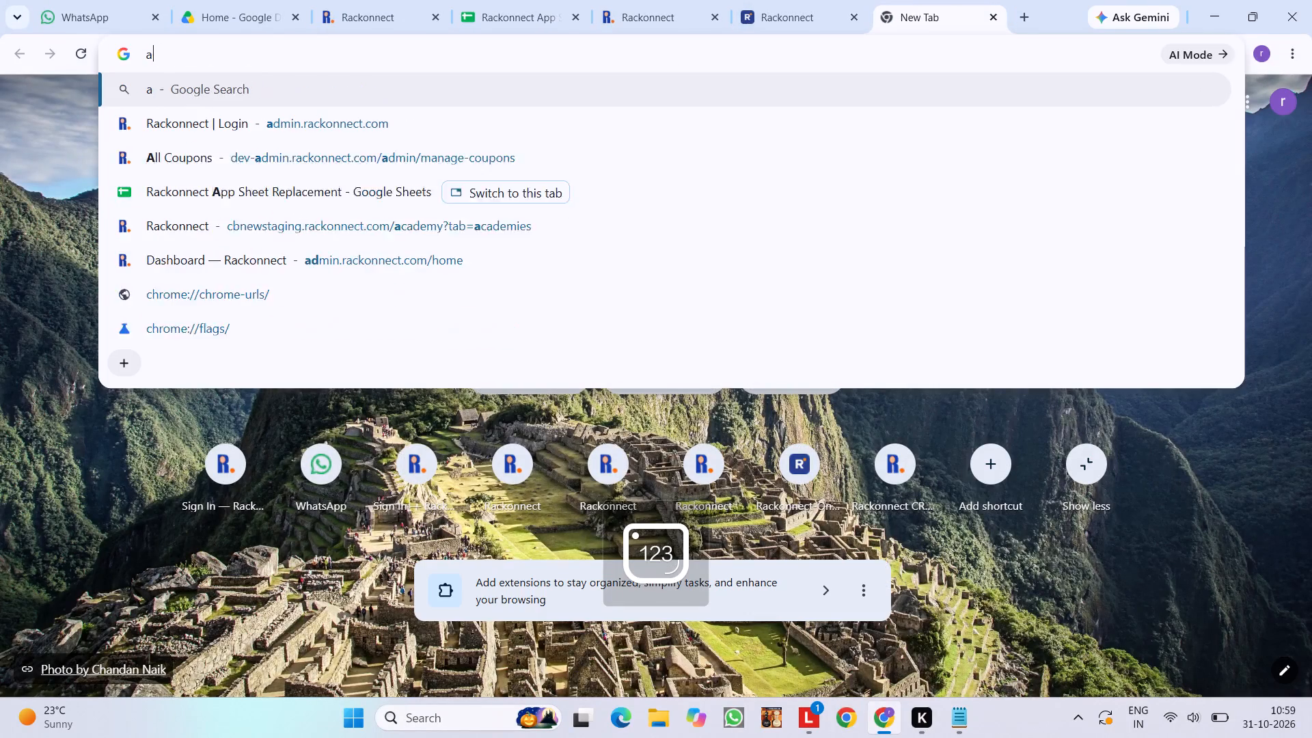
pyautogui.press('BackSpace')
pyautogui.press('BackSpace')
pyautogui.write('dev')
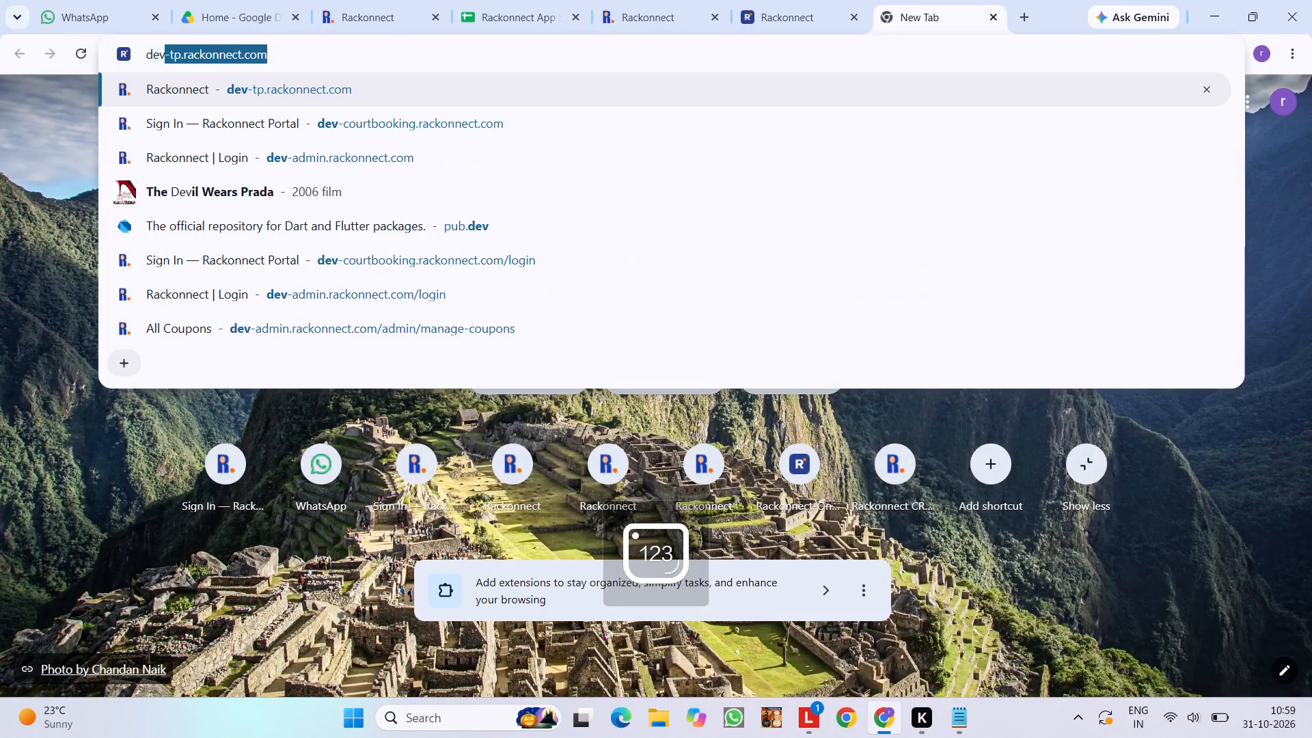
pyautogui.write('-a')
pyautogui.press('d')
pyautogui.press('Return')
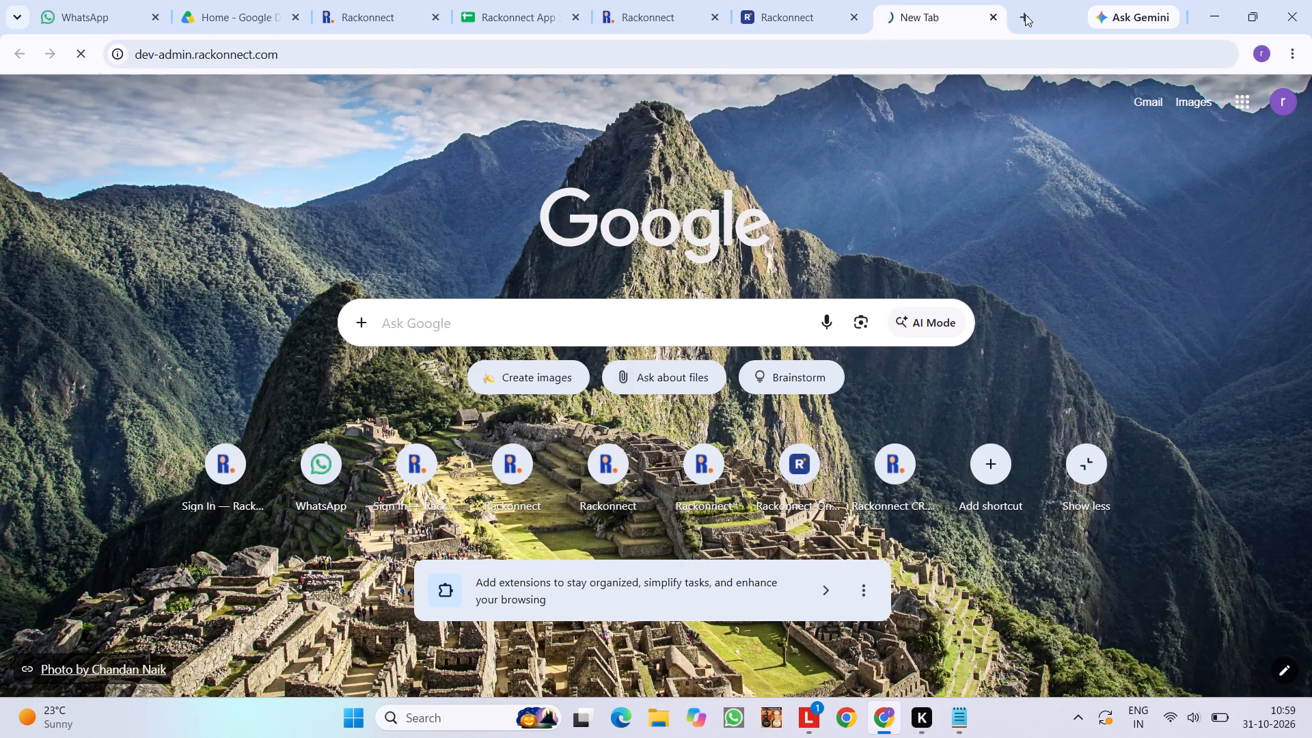